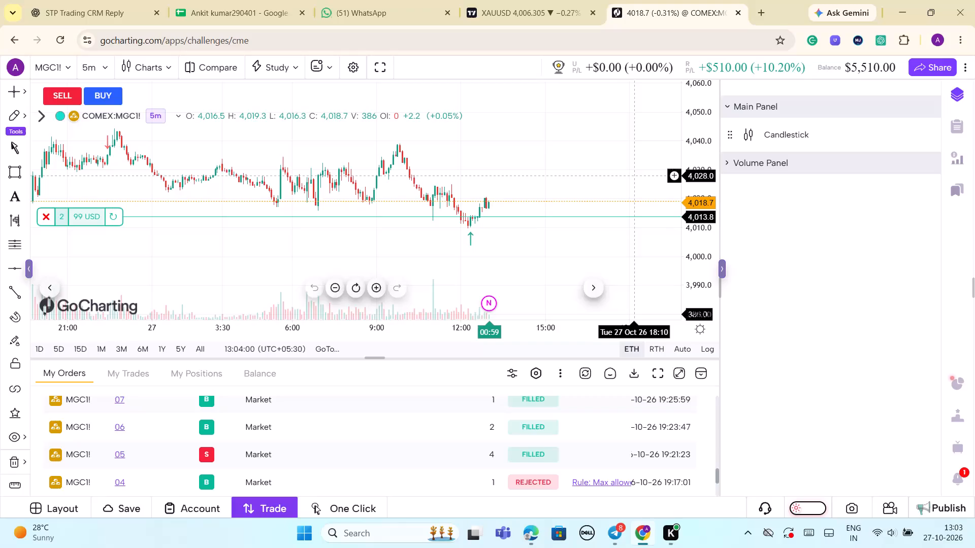
Examine the recent price action on the 5-minute MGC1! chart around the open position.
scroll(634, 176, "down", 2)
scroll(634, 175, "up", 4)
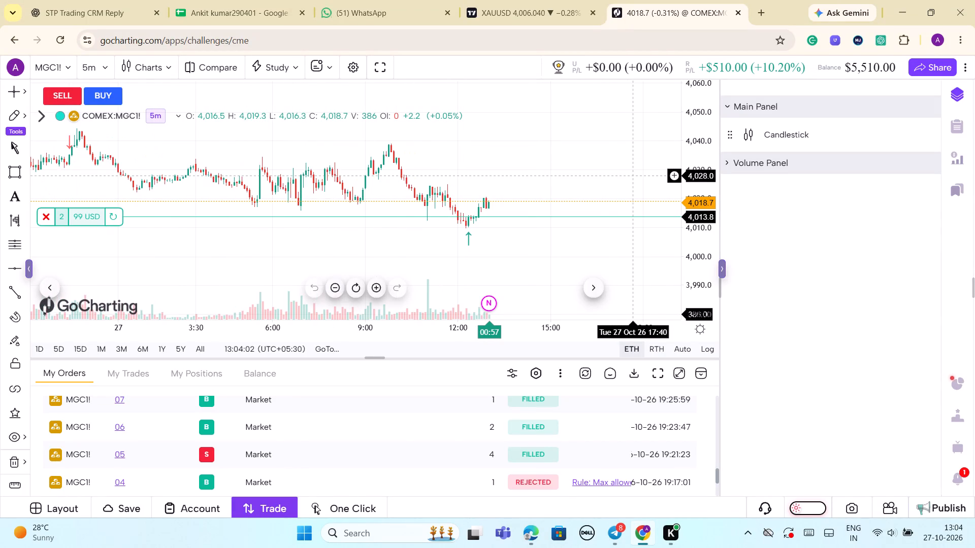
scroll(634, 175, "up", 1)
left_click_drag(704, 268, 701, 244)
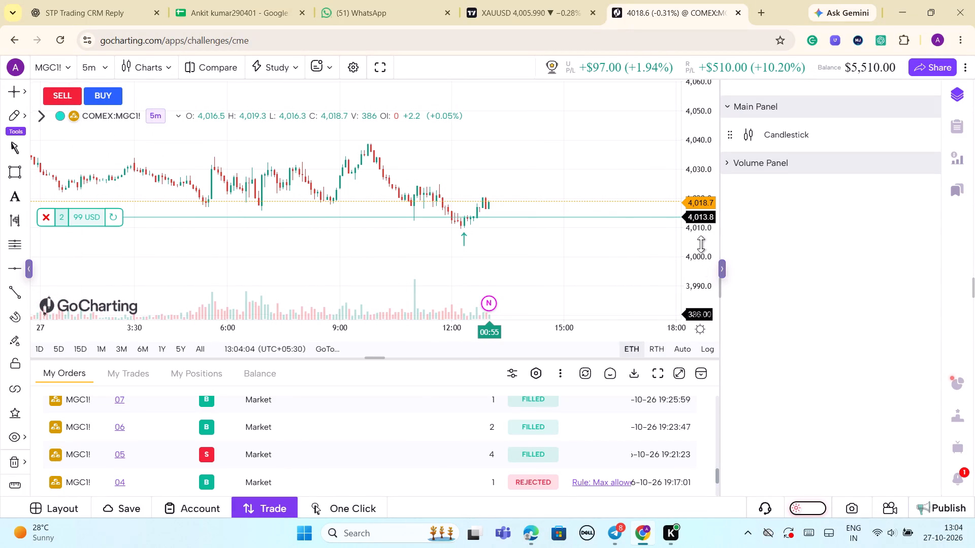
left_click_drag(701, 244, 695, 132)
scroll(681, 140, "up", 3)
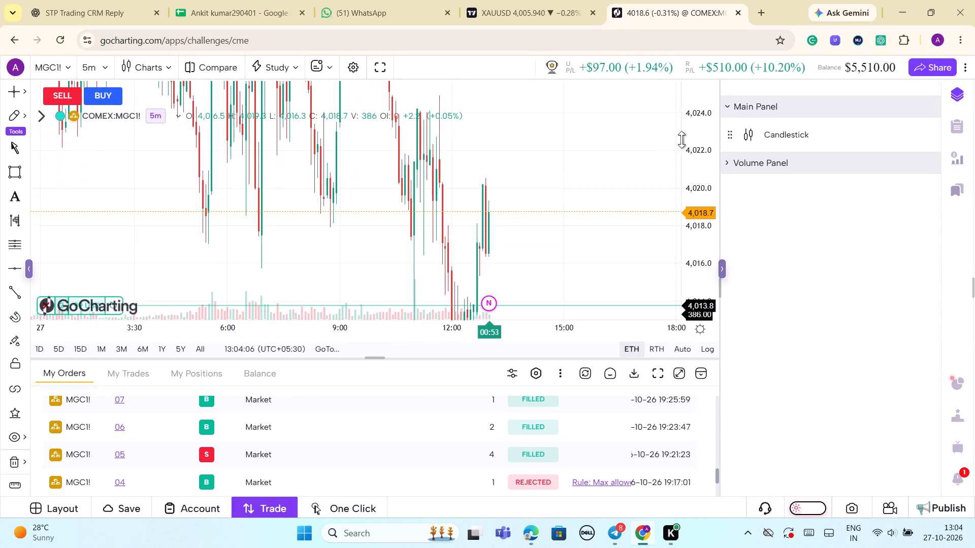
scroll(681, 140, "down", 3)
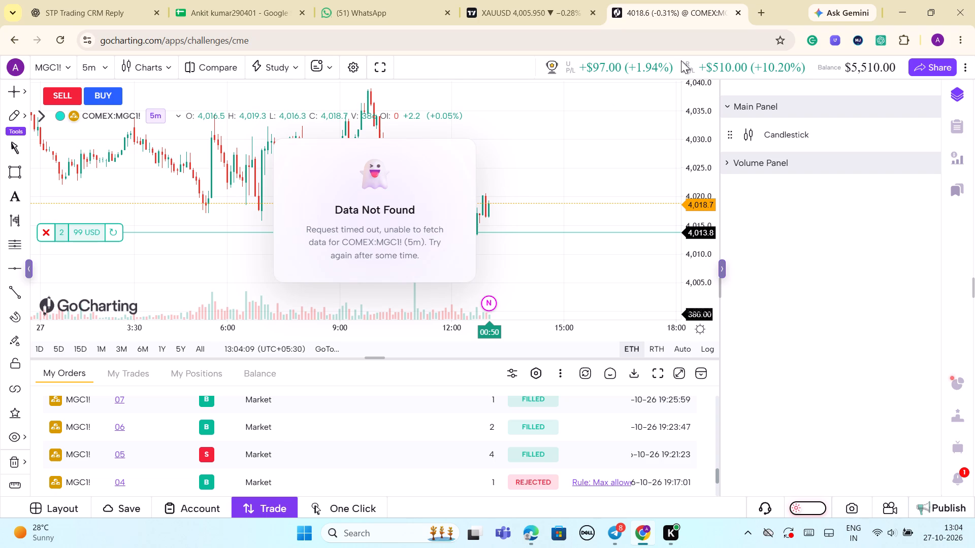
Reload the MGC1! chart page.
left_click(695, 15)
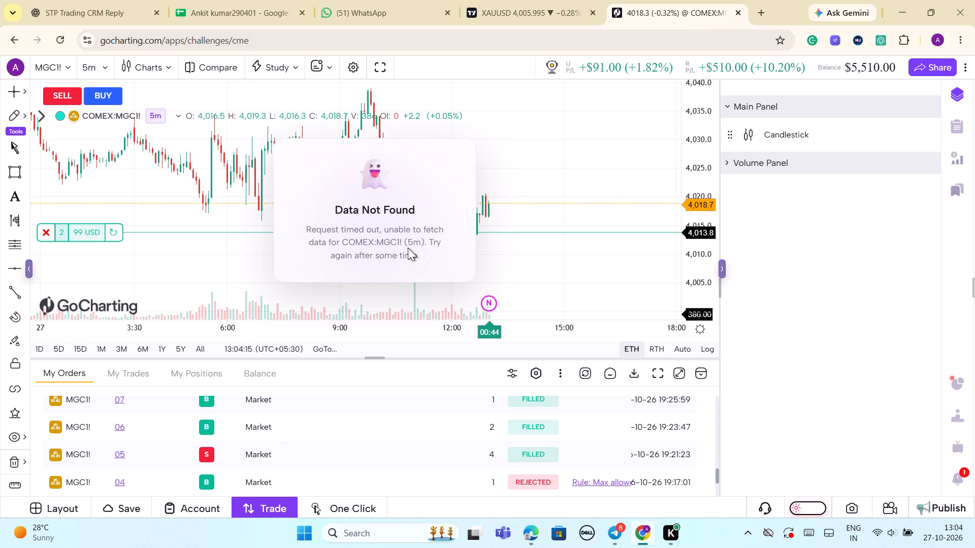
left_click(580, 166)
left_click(64, 41)
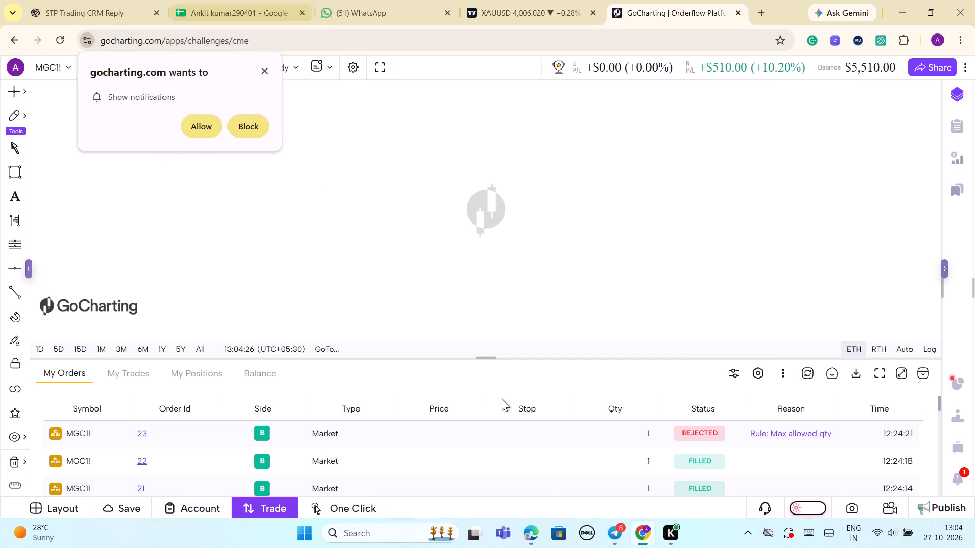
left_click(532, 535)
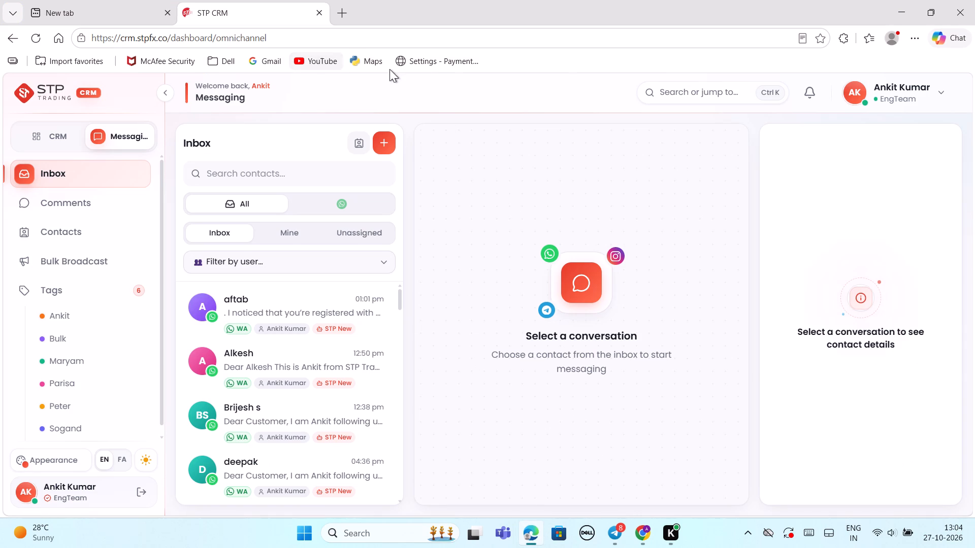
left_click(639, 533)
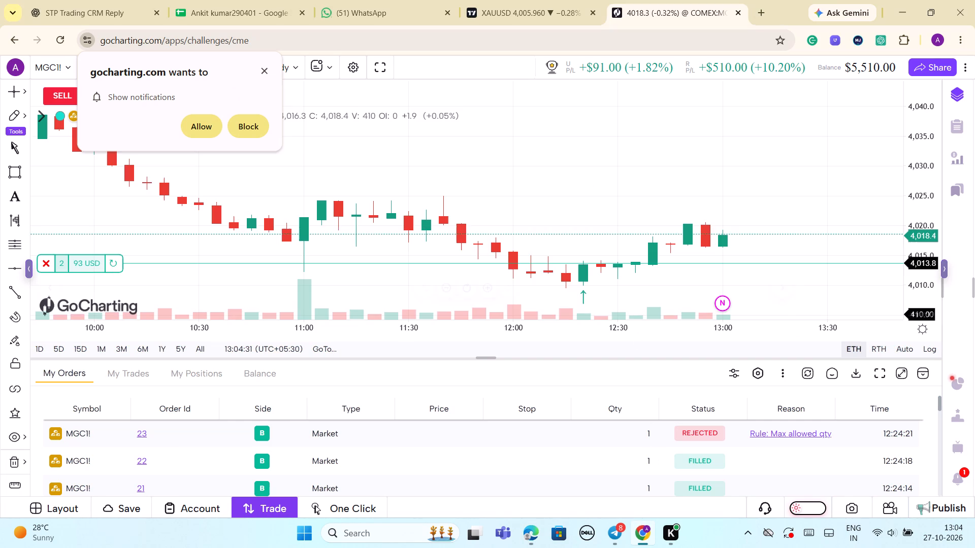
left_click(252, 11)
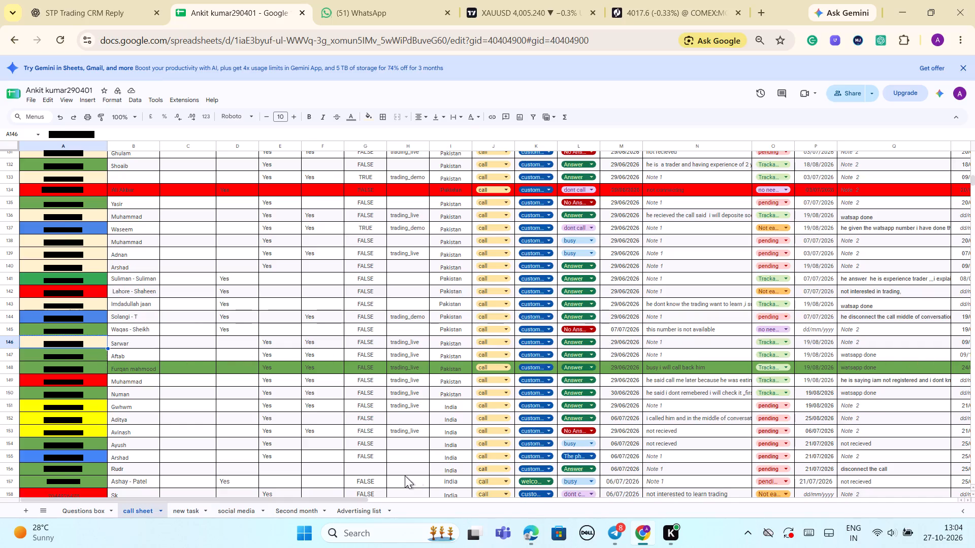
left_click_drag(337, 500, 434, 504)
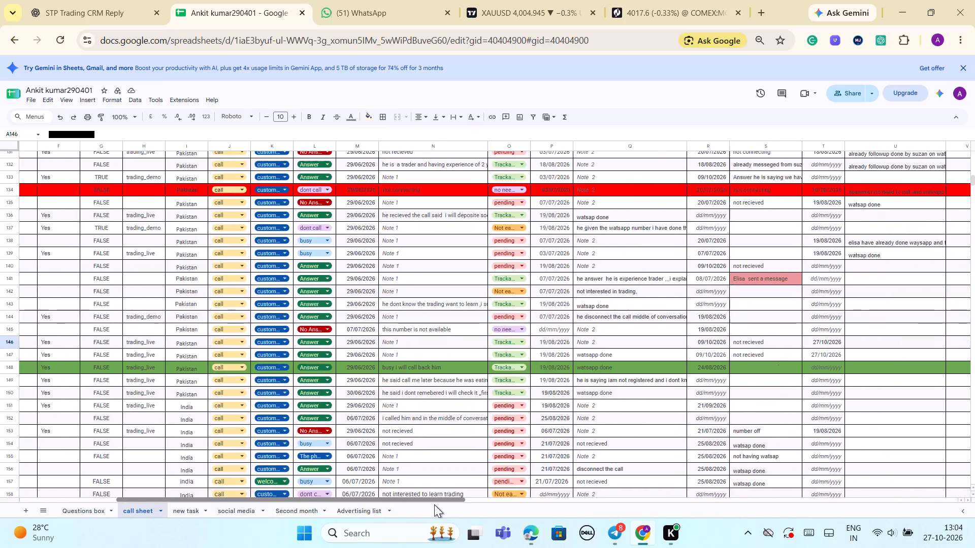
Bring the contact name columns of the call sheet into view and check the entries around row 146.
left_click_drag(434, 504, 417, 504)
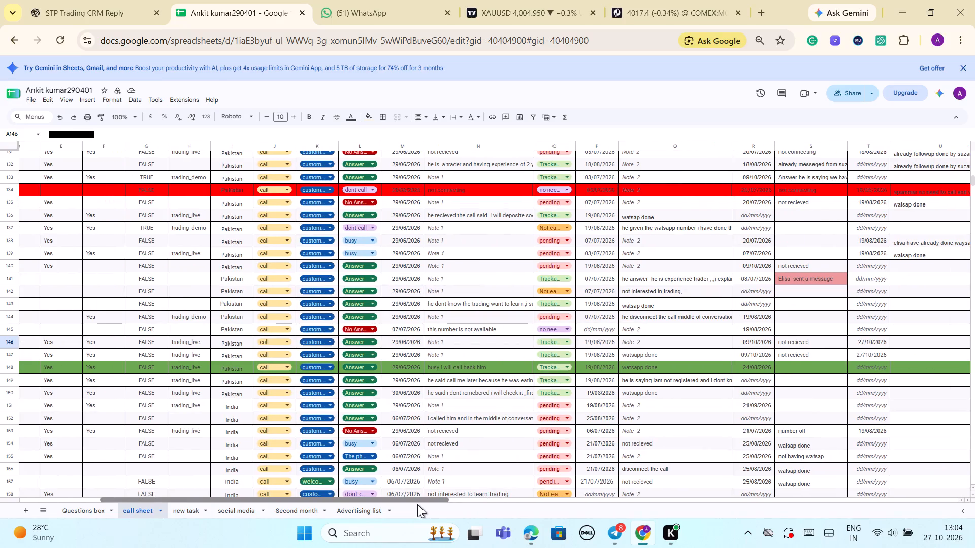
left_click_drag(417, 504, 358, 505)
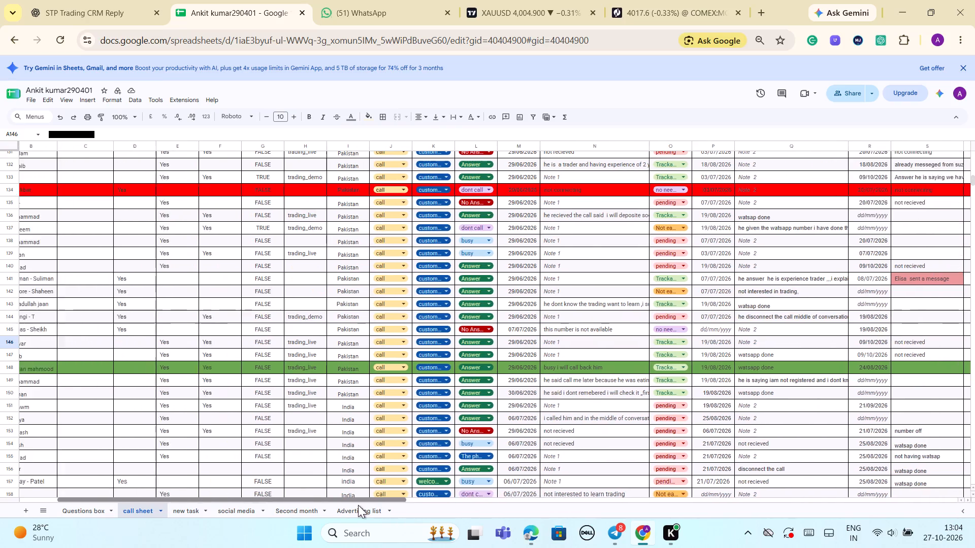
left_click_drag(358, 505, 319, 504)
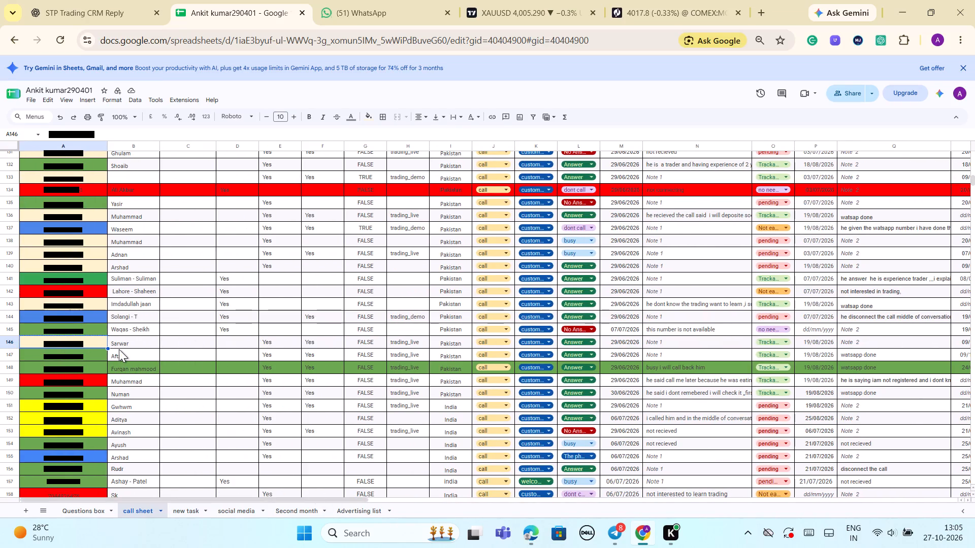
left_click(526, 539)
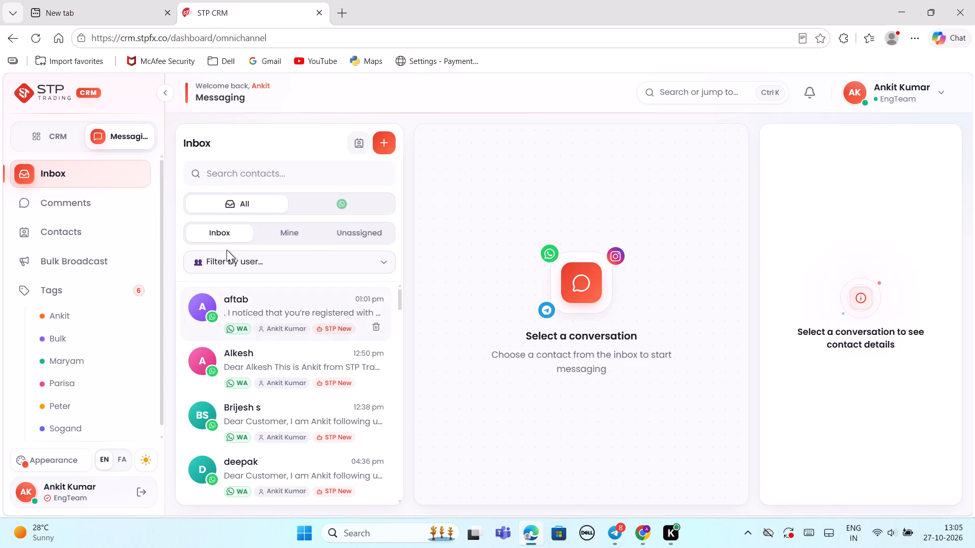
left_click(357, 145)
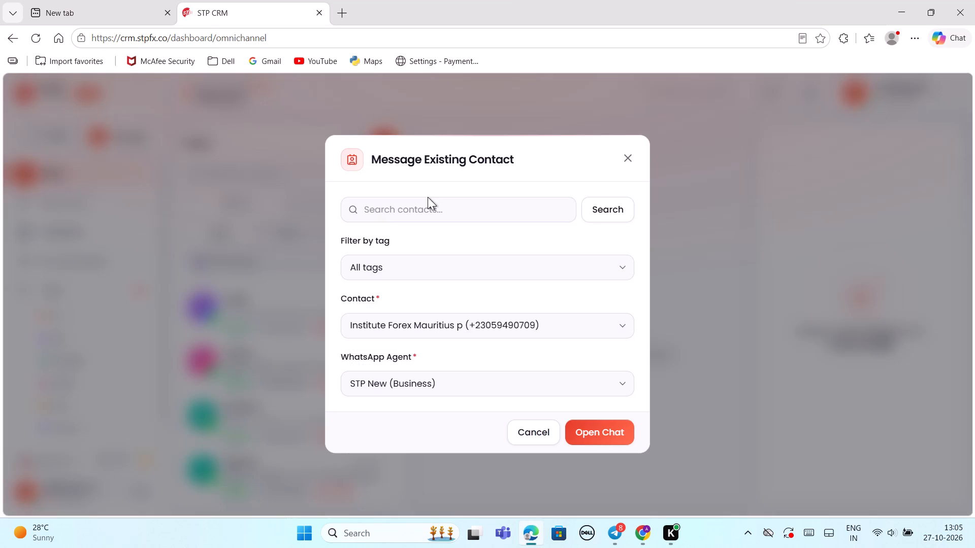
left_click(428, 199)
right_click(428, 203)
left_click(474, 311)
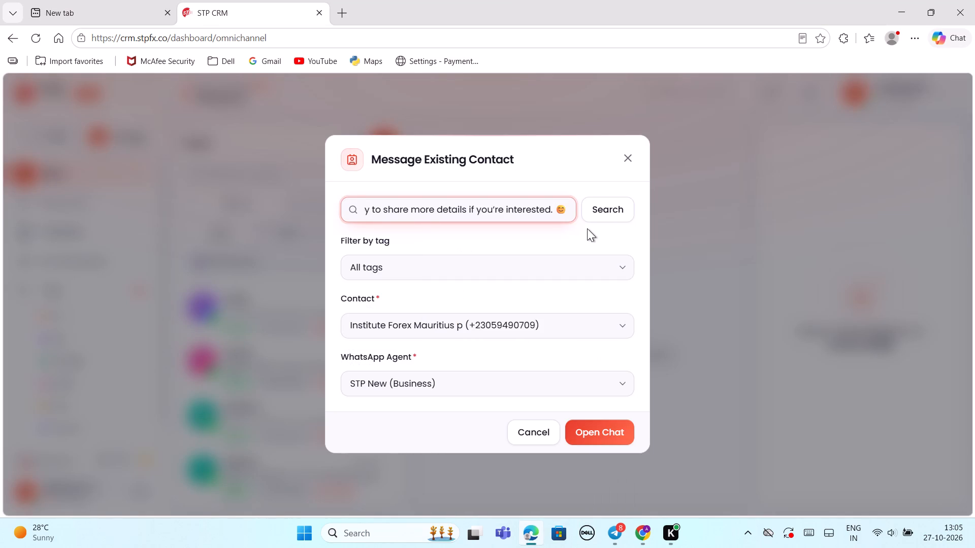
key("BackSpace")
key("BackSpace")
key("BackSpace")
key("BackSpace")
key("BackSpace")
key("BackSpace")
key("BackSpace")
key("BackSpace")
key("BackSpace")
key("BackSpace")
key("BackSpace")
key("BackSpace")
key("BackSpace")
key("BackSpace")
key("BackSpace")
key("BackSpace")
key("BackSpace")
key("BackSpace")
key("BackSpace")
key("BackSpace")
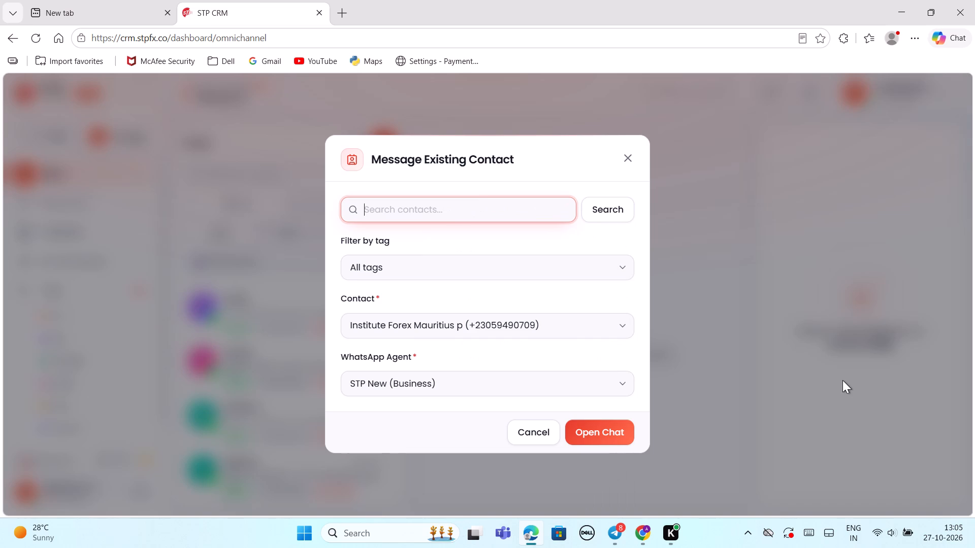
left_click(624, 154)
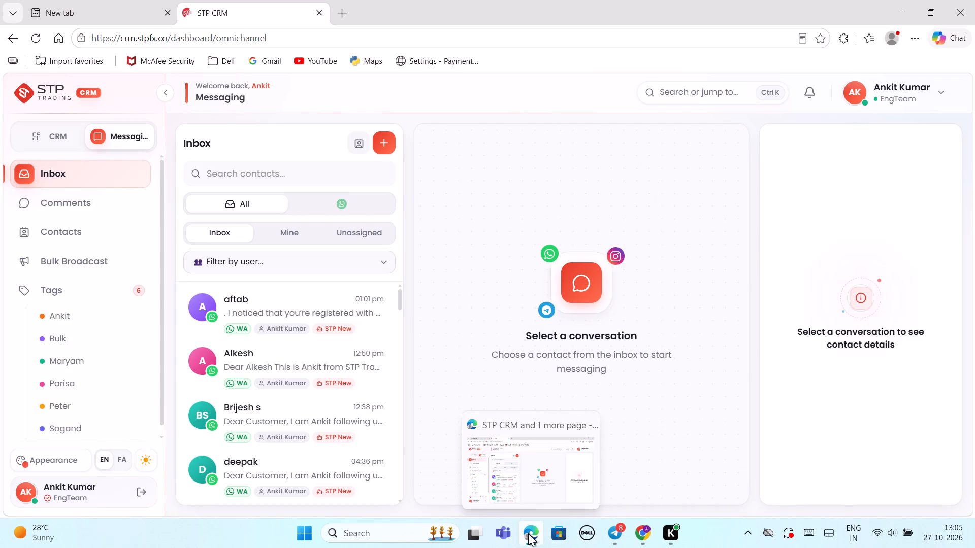
Switch back to Chrome and examine the recent price action on the 1-minute XAUUSD chart around the Fibonacci levels.
left_click(642, 533)
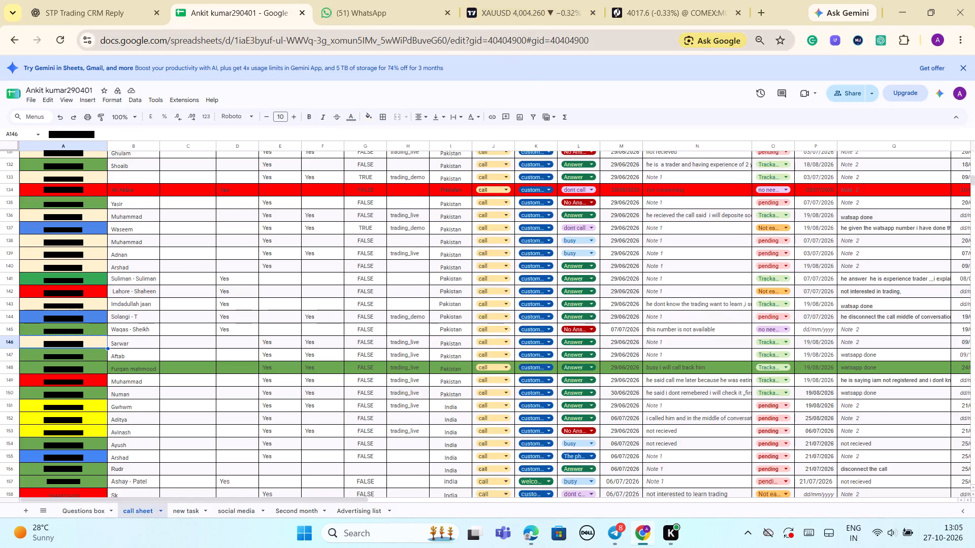
left_click(518, 17)
scroll(610, 173, "down", 5)
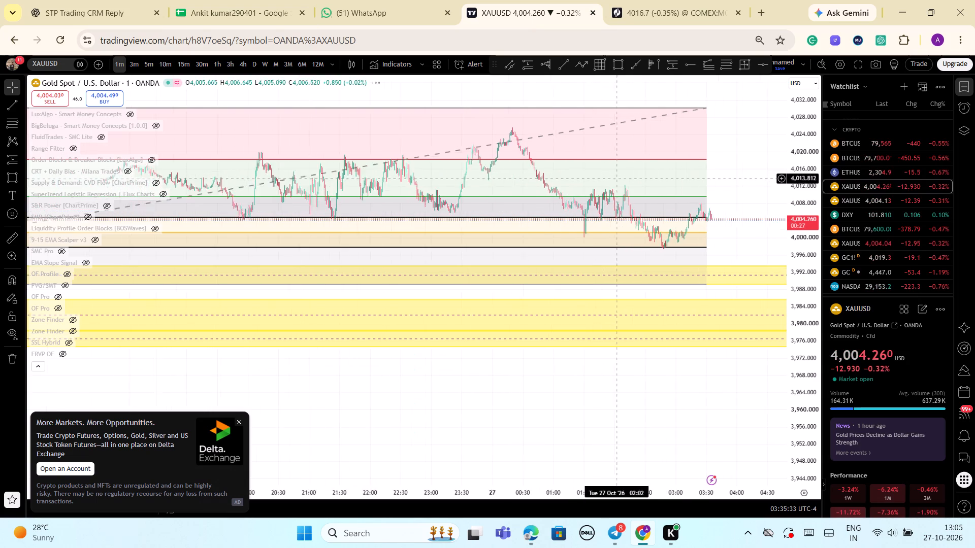
scroll(622, 200, "down", 8)
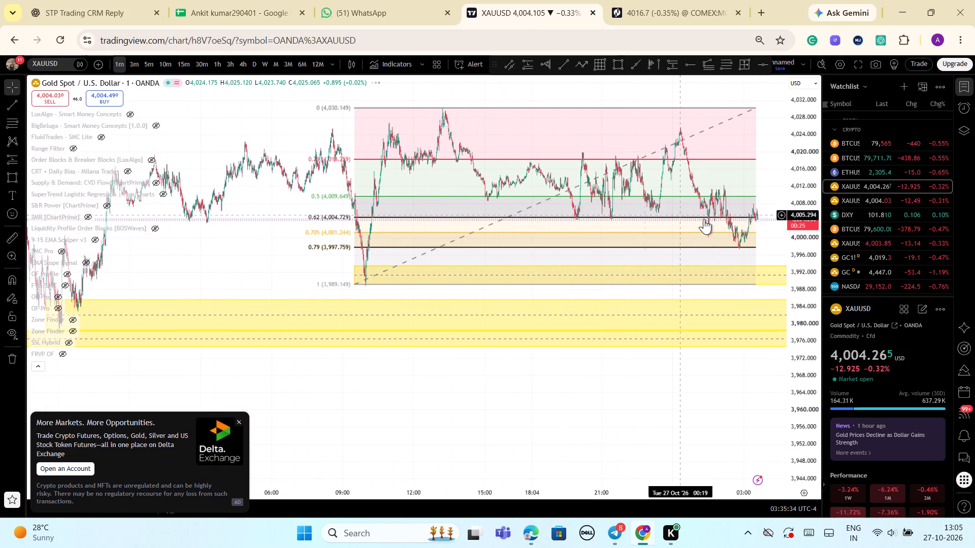
scroll(704, 219, "up", 4)
scroll(746, 236, "up", 13)
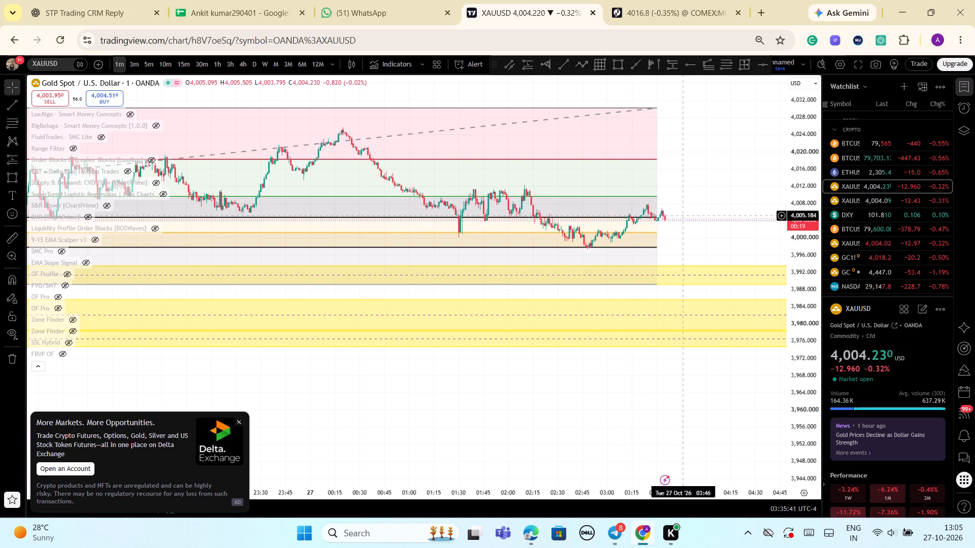
On the TradingView XAUUSD 1-minute chart, draw a falling trend line from about 4,008.03 at 03:24 to about 4,002.29 at 03:58.
scroll(683, 216, "down", 1)
left_click_drag(801, 319, 771, 221)
scroll(732, 220, "up", 3)
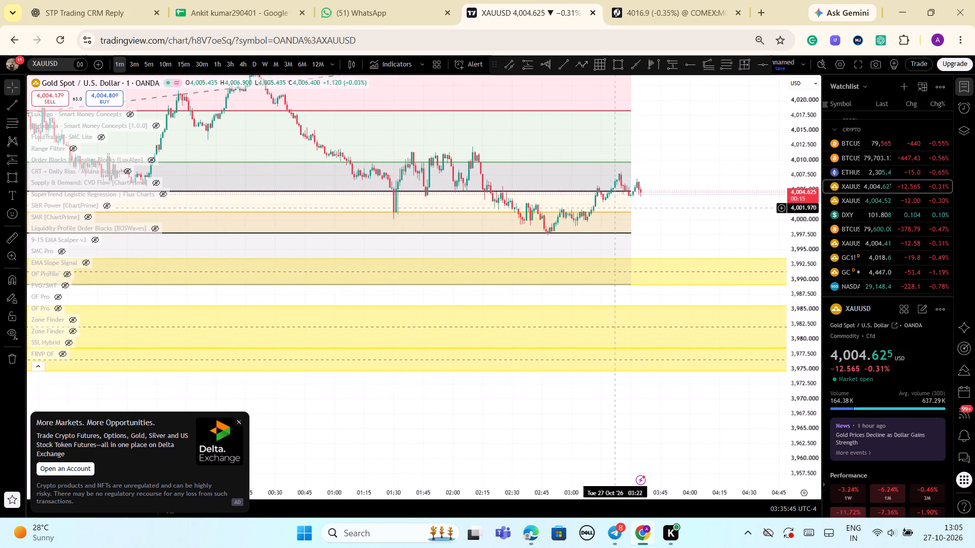
left_click(565, 64)
left_click(619, 172)
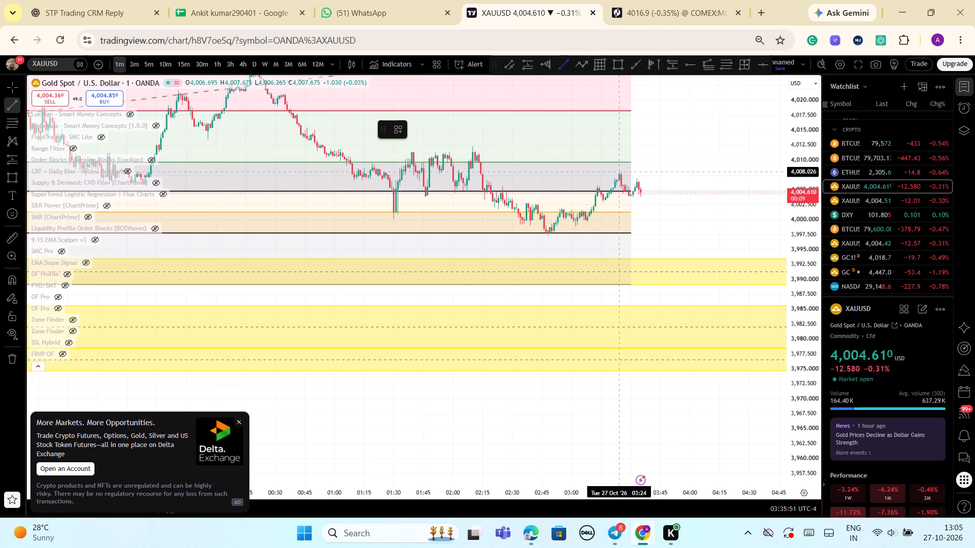
left_click(686, 206)
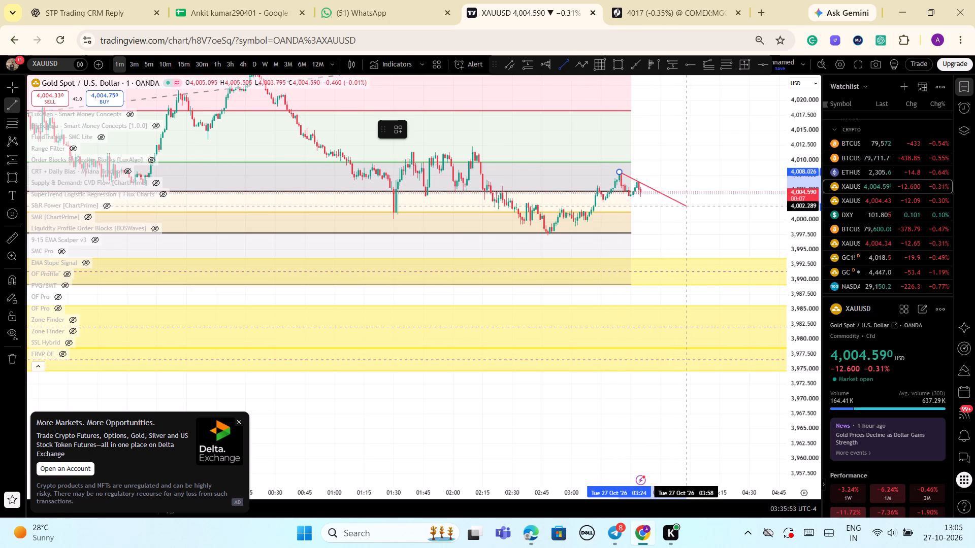
left_click(682, 178)
Draw a Fibonacci retracement from the swing high near 4,012.17 at 02:09 to about 3,997.51 at 03:28.
left_click(728, 69)
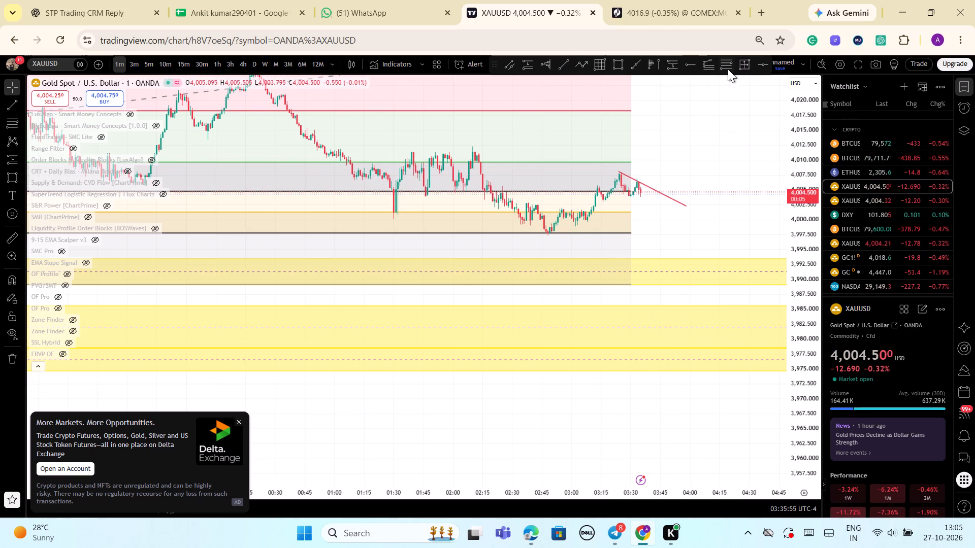
left_click(471, 147)
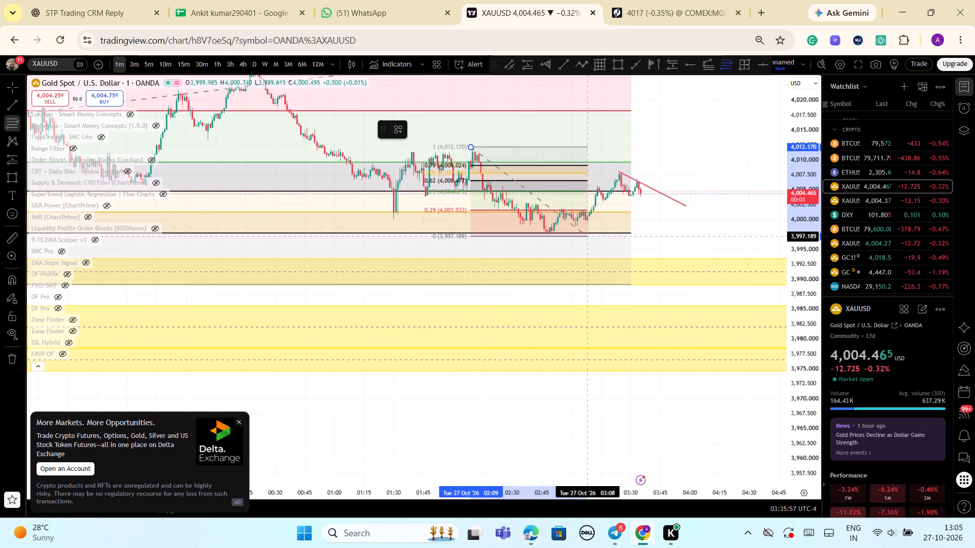
left_click(626, 235)
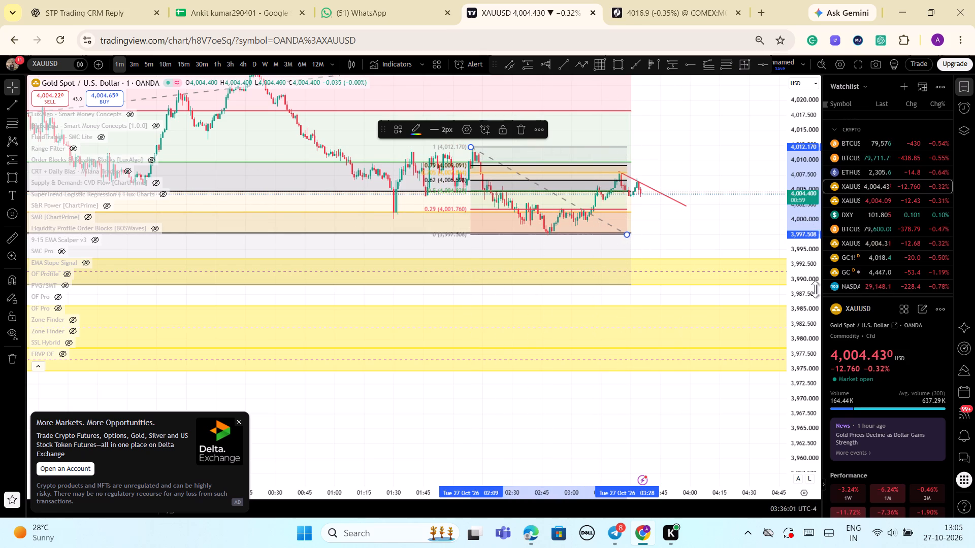
Draw a rising trend line under the recent lows from about 4,003.19 to about 4,004.53 at 03:43.
left_click_drag(804, 286, 803, 299)
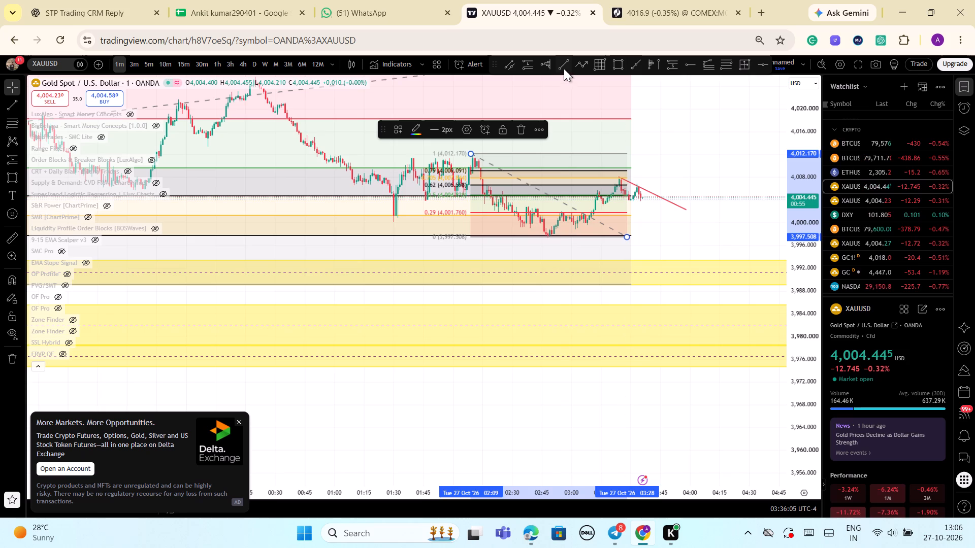
left_click(564, 68)
left_click(602, 205)
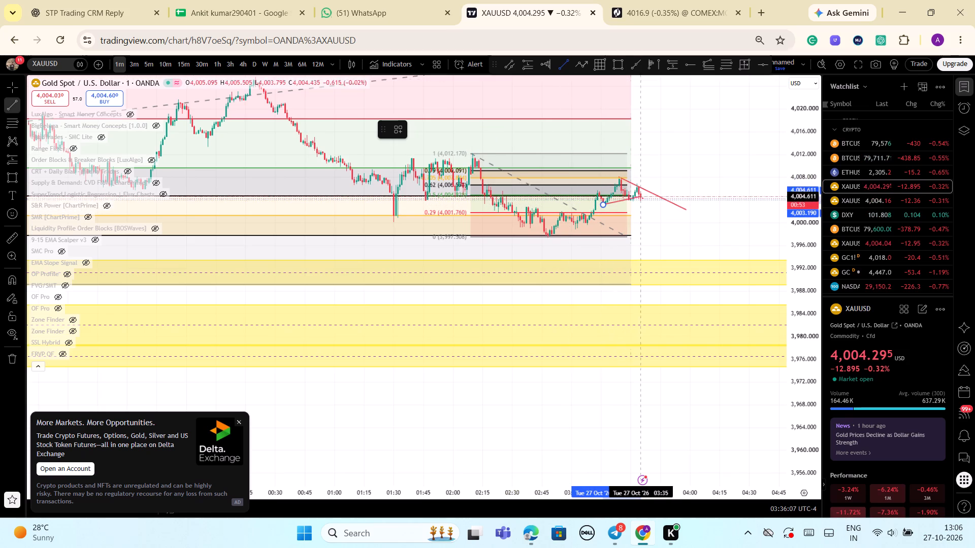
left_click(657, 197)
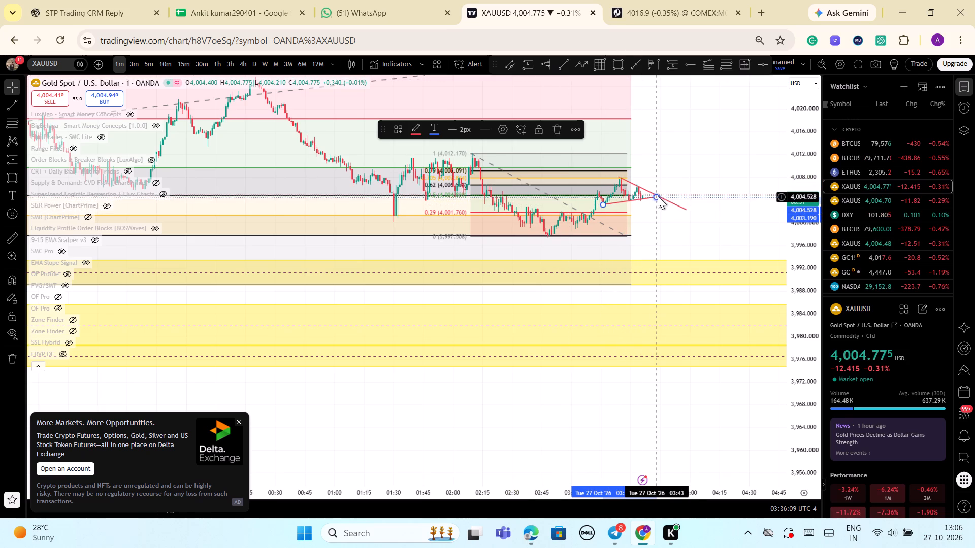
left_click(667, 170)
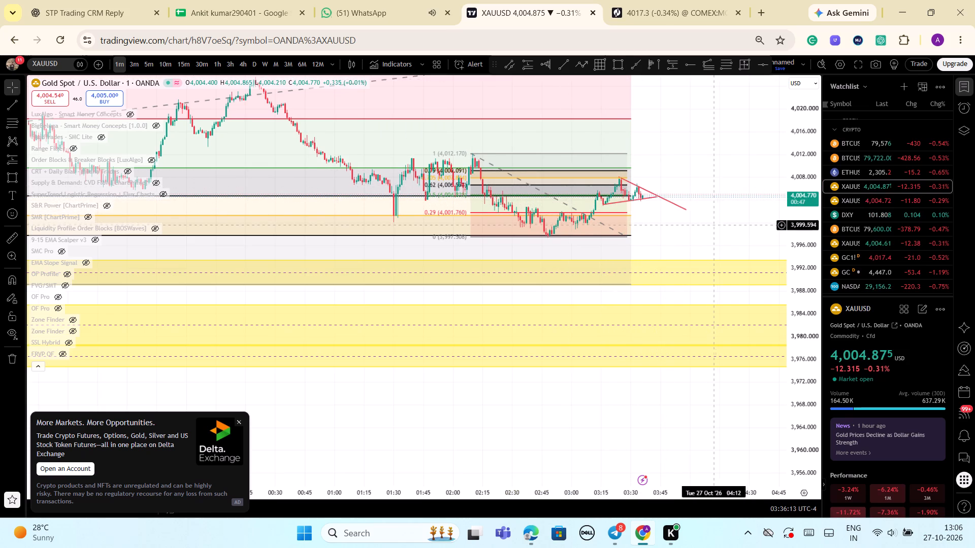
Examine the XAUUSD candles between the two converging trend lines and around the Fibonacci levels.
scroll(714, 227, "up", 3)
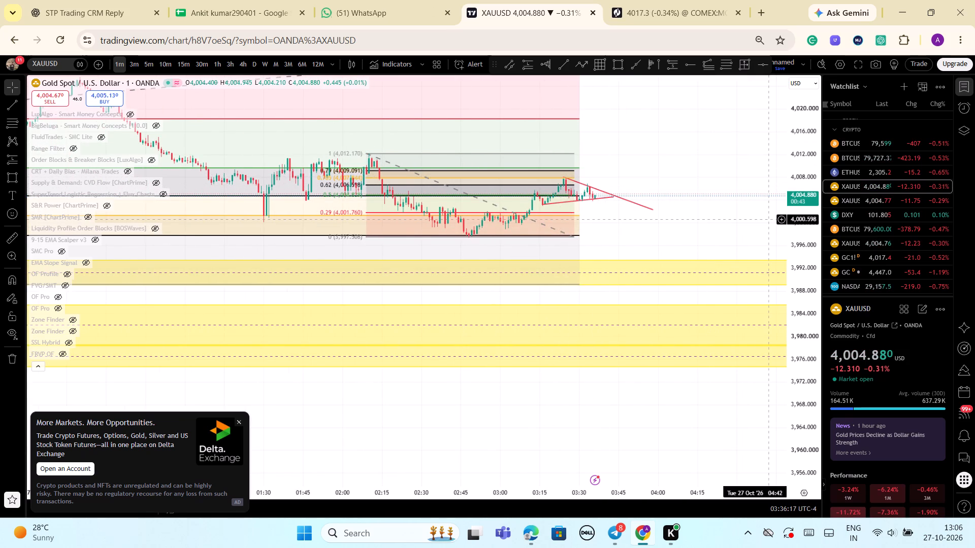
scroll(768, 220, "down", 1)
left_click_drag(794, 330, 788, 210)
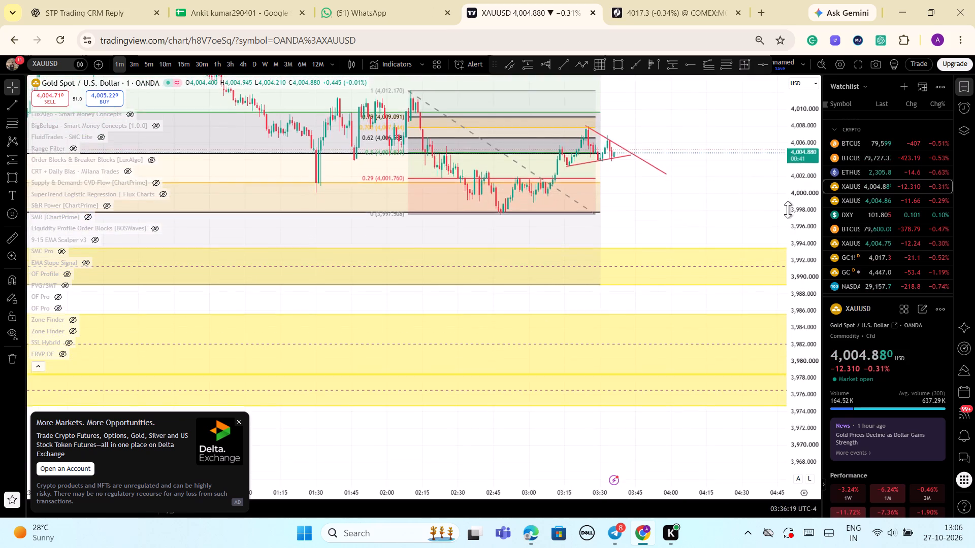
left_click_drag(788, 210, 788, 207)
scroll(770, 209, "up", 5)
Switch to the GoCharting page and examine the 5-minute MGC1! price action around the open position.
left_click(671, 4)
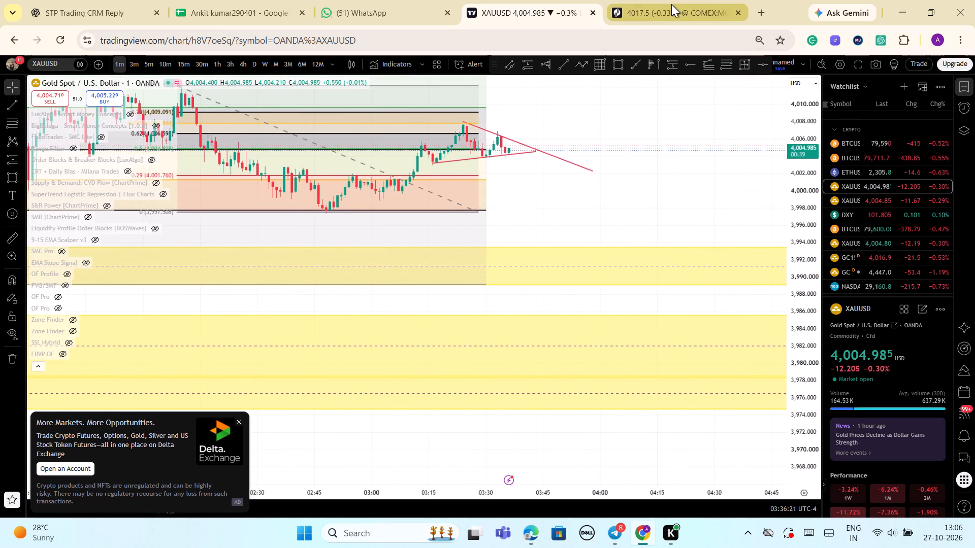
scroll(801, 160, "down", 7)
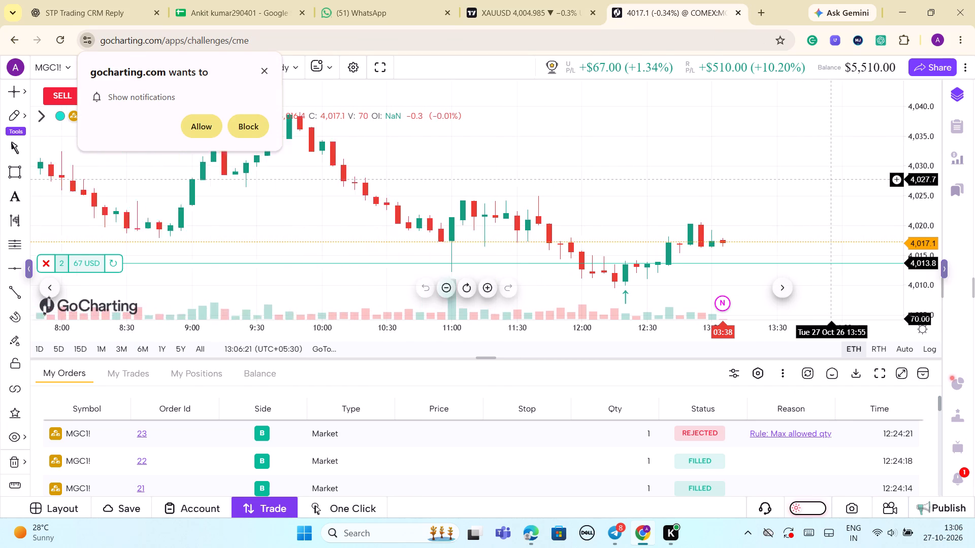
scroll(834, 179, "down", 5)
left_click_drag(768, 150, 685, 139)
left_click_drag(934, 225, 898, 131)
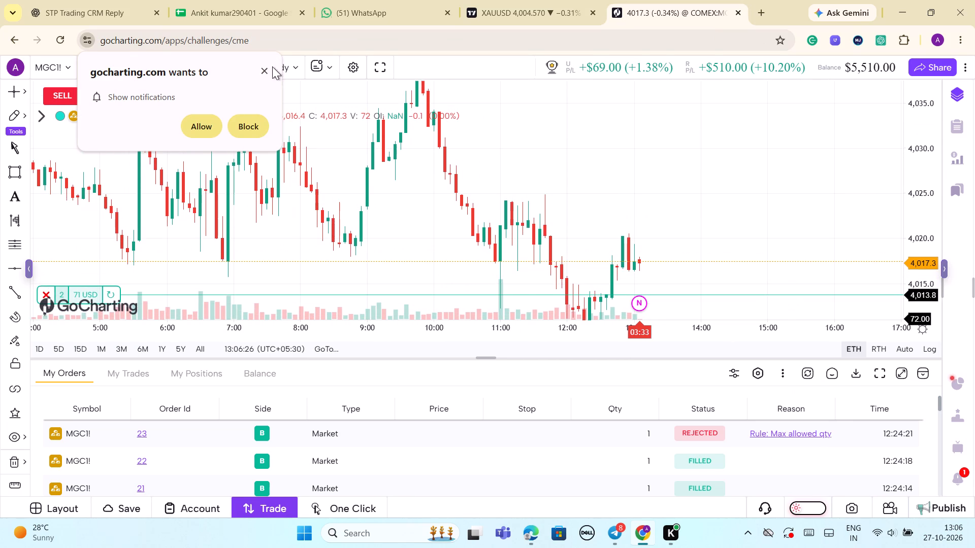
left_click(265, 68)
scroll(738, 199, "up", 2)
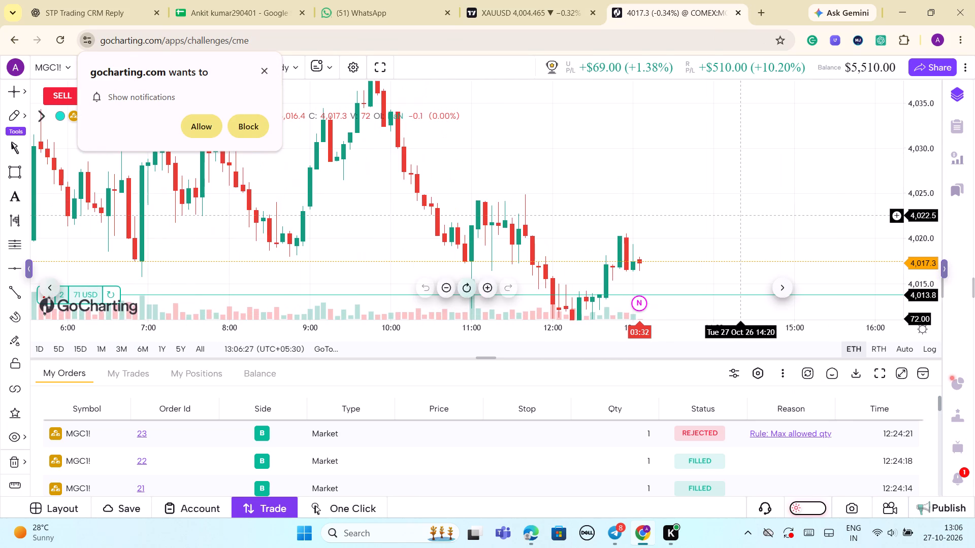
left_click_drag(738, 213, 741, 143)
left_click_drag(928, 238, 899, 162)
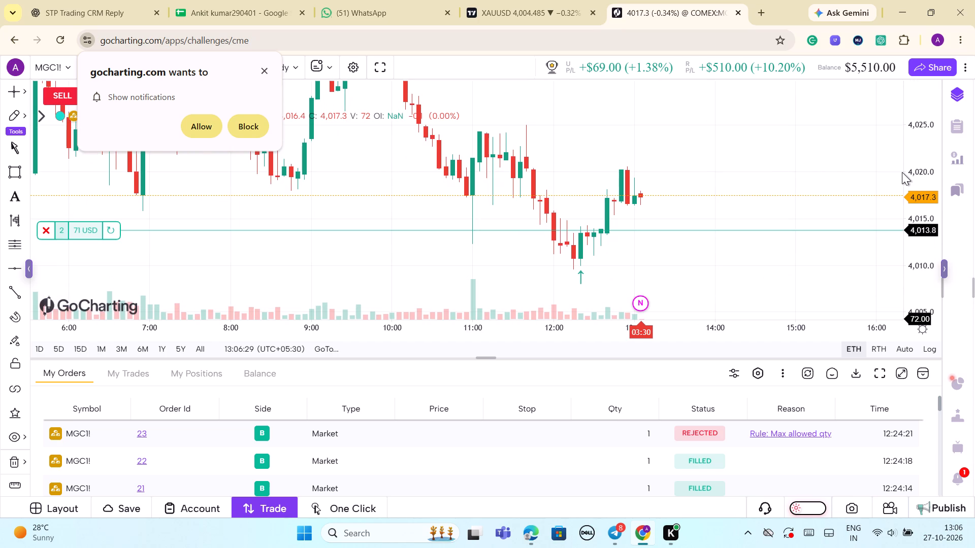
left_click_drag(839, 169, 847, 217)
scroll(861, 196, "up", 3)
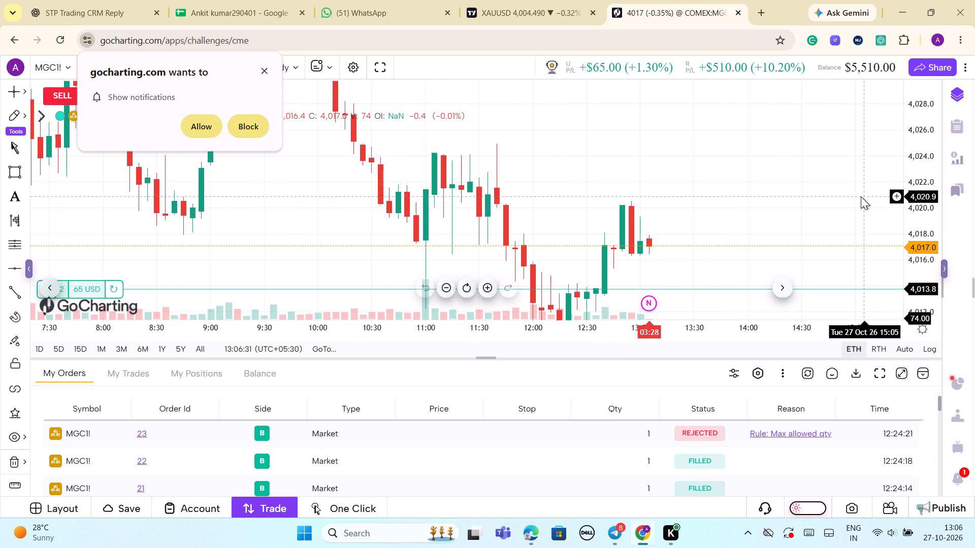
scroll(861, 196, "up", 2)
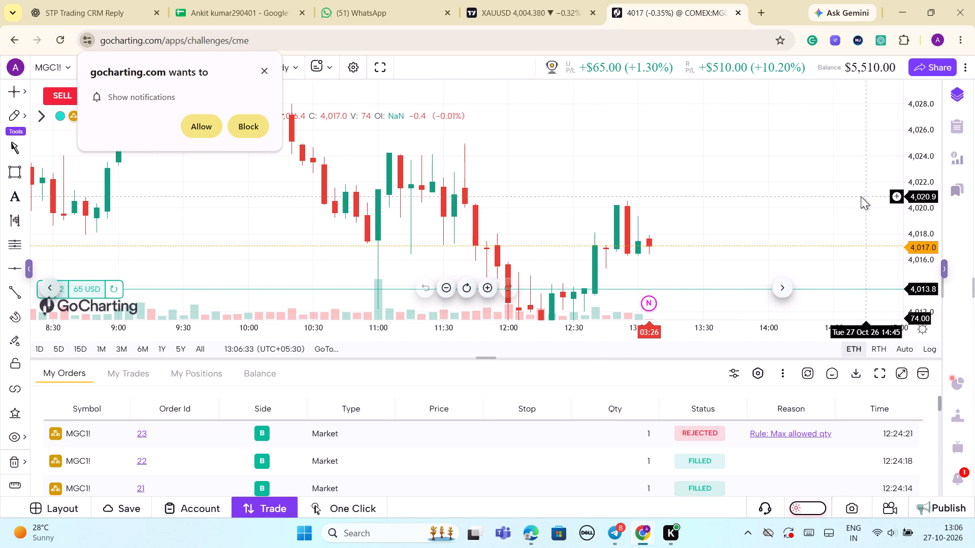
scroll(861, 196, "up", 3)
scroll(861, 196, "down", 3)
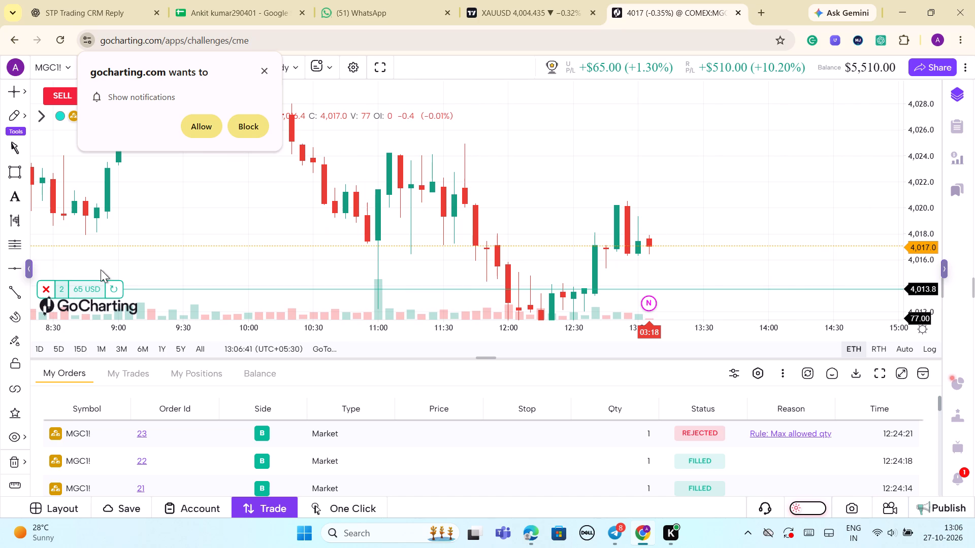
Dismiss the site's notification permission request without allowing or blocking it.
left_click(389, 151)
left_click(264, 68)
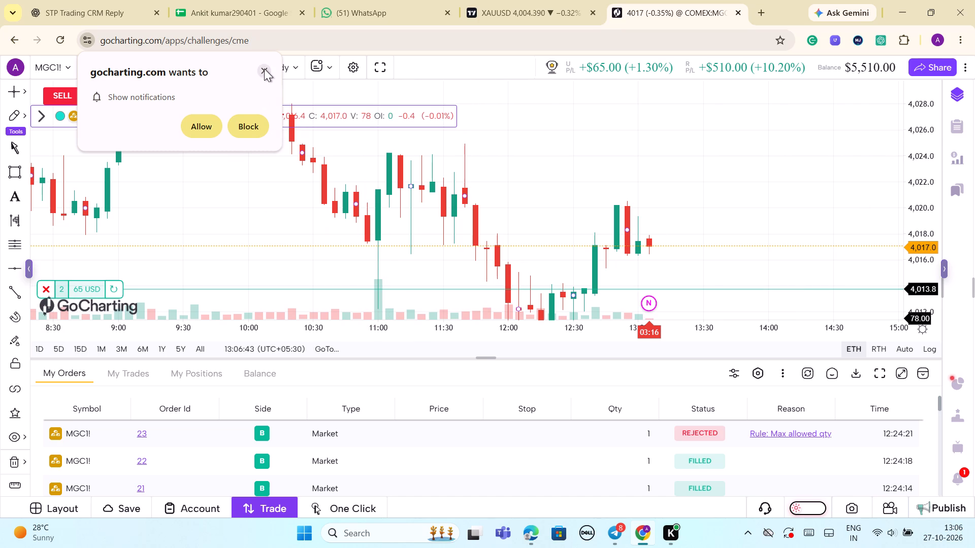
left_click(265, 70)
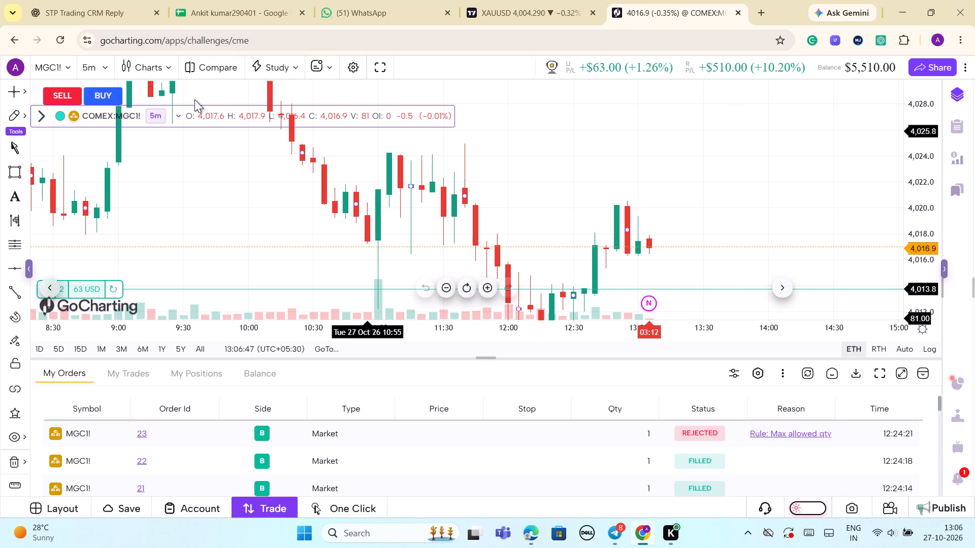
Set the MGC1! chart interval to 1 minute and fit the recent candles in its price scale.
left_click(106, 70)
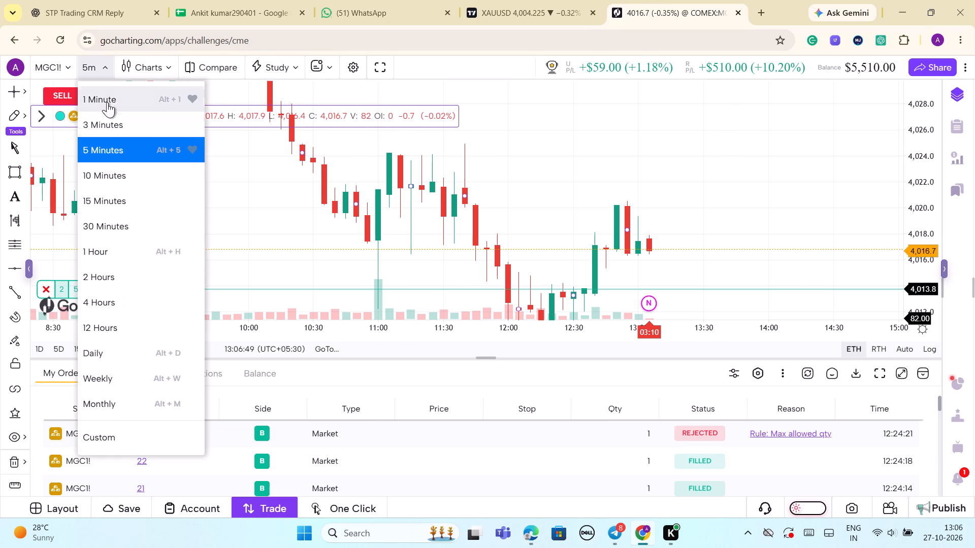
left_click(107, 99)
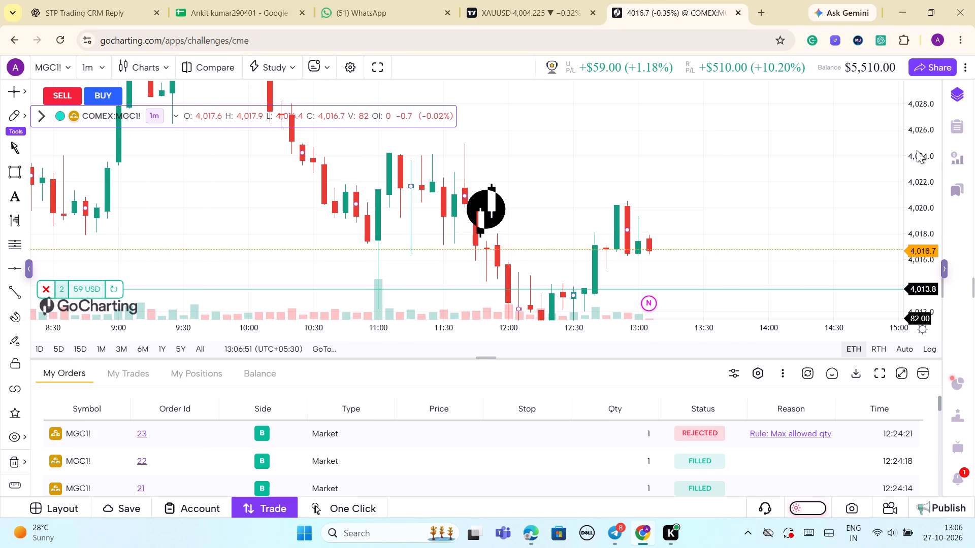
left_click_drag(919, 144, 932, 211)
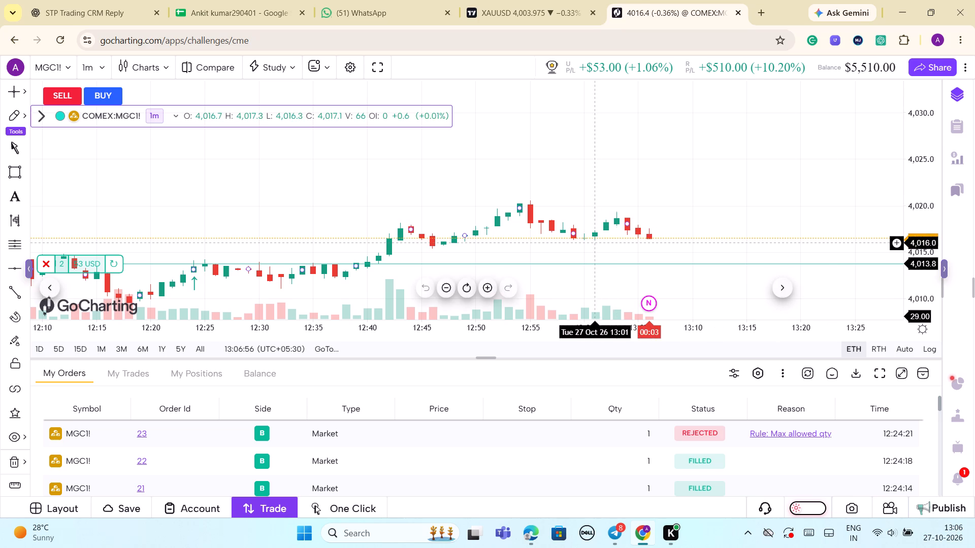
Close the open MGC1! position of 2 contracts at market.
left_click(46, 261)
left_click(564, 332)
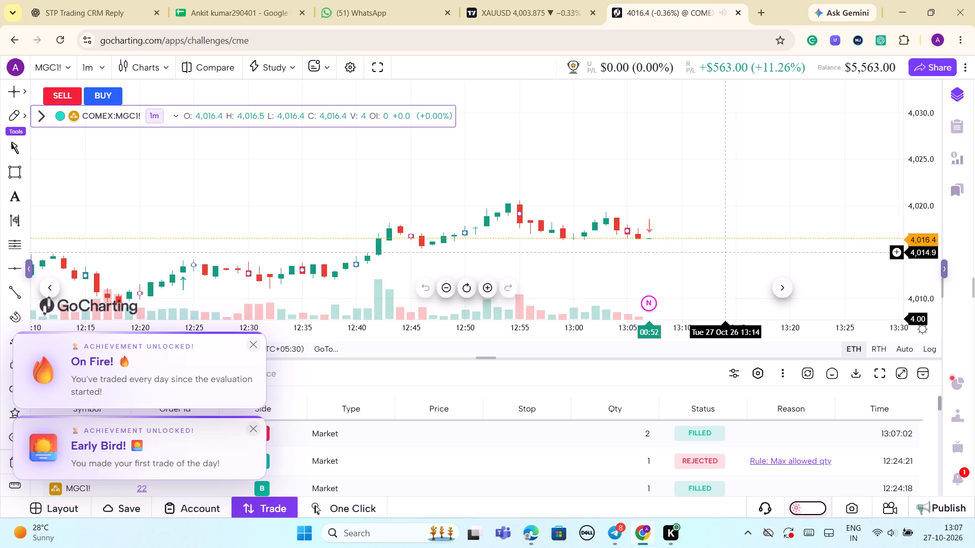
Examine the 1-minute MGC1! price action from the early morning through the latest candles and the surrounding price range.
scroll(724, 252, "down", 2)
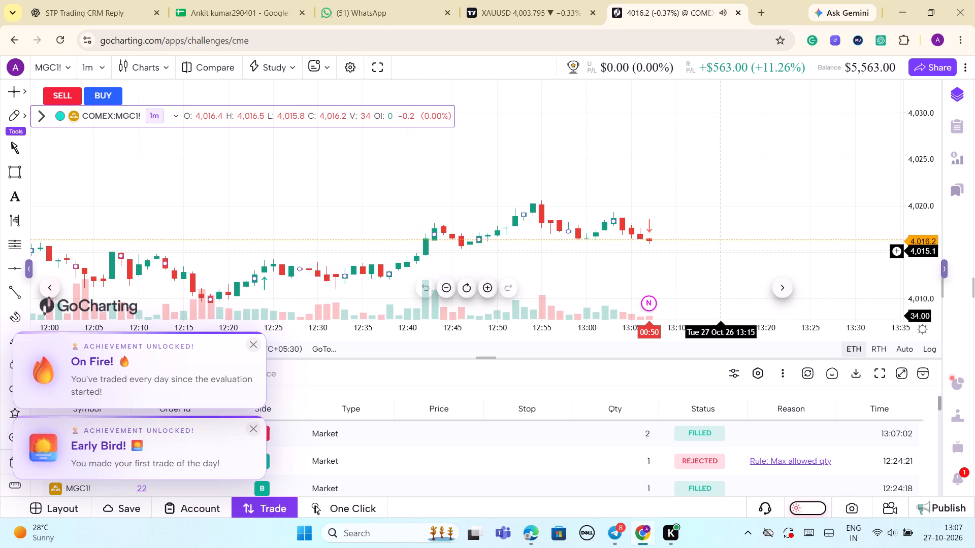
scroll(726, 249, "down", 8)
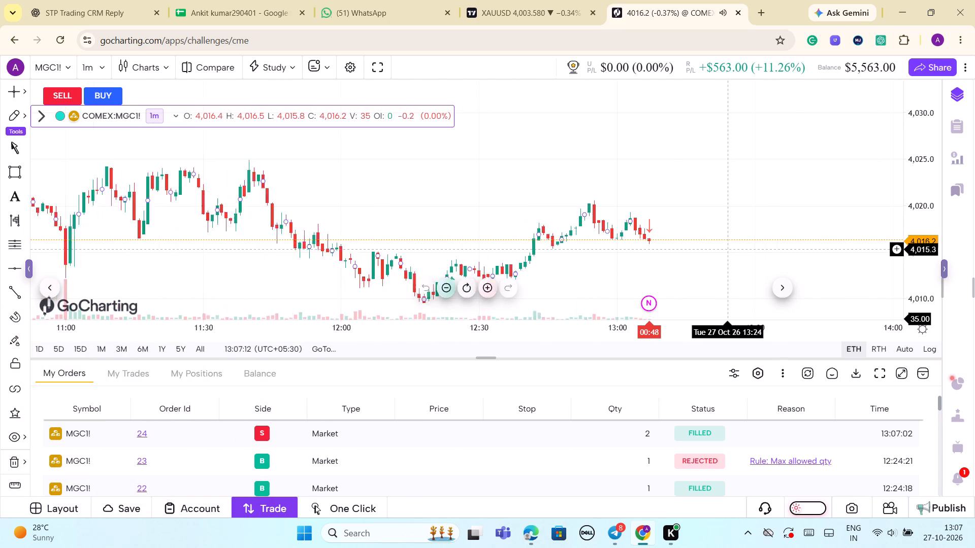
scroll(726, 249, "down", 7)
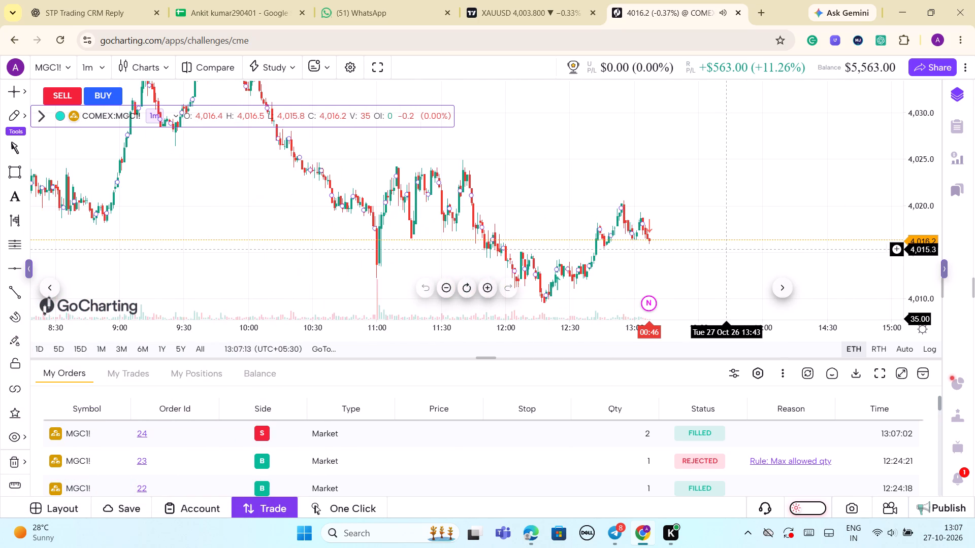
scroll(726, 249, "down", 2)
left_click_drag(718, 277, 740, 224)
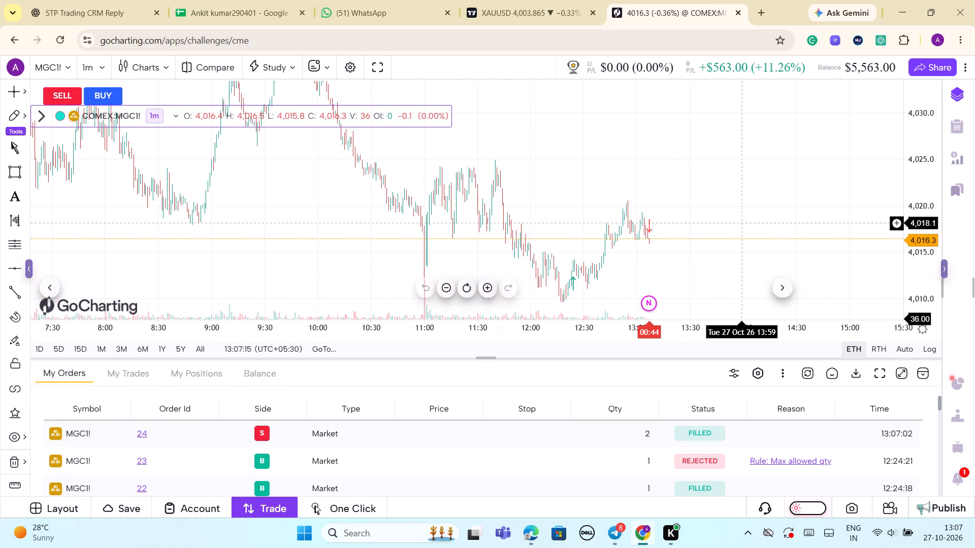
left_click_drag(672, 182, 739, 186)
scroll(685, 210, "up", 2)
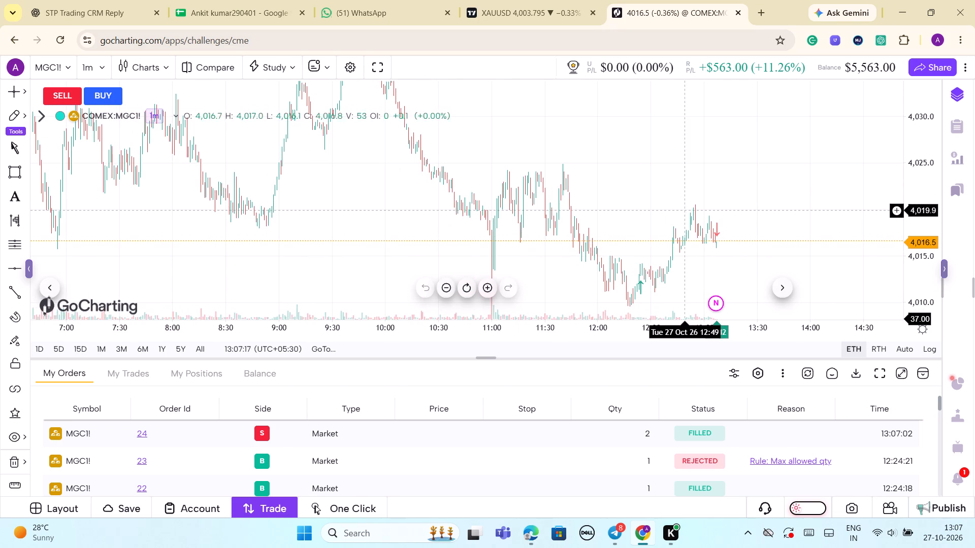
scroll(685, 210, "up", 1)
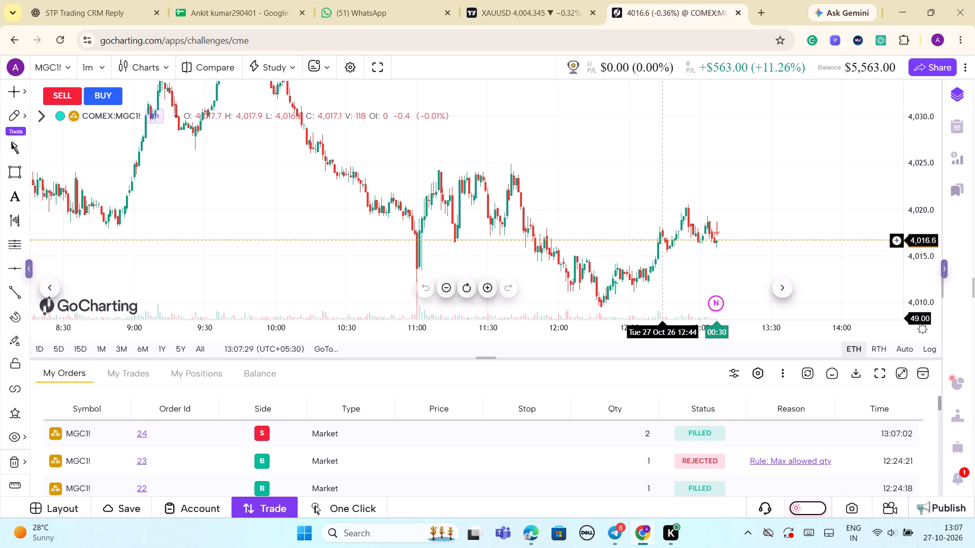
scroll(752, 248, "up", 2)
scroll(752, 248, "down", 3)
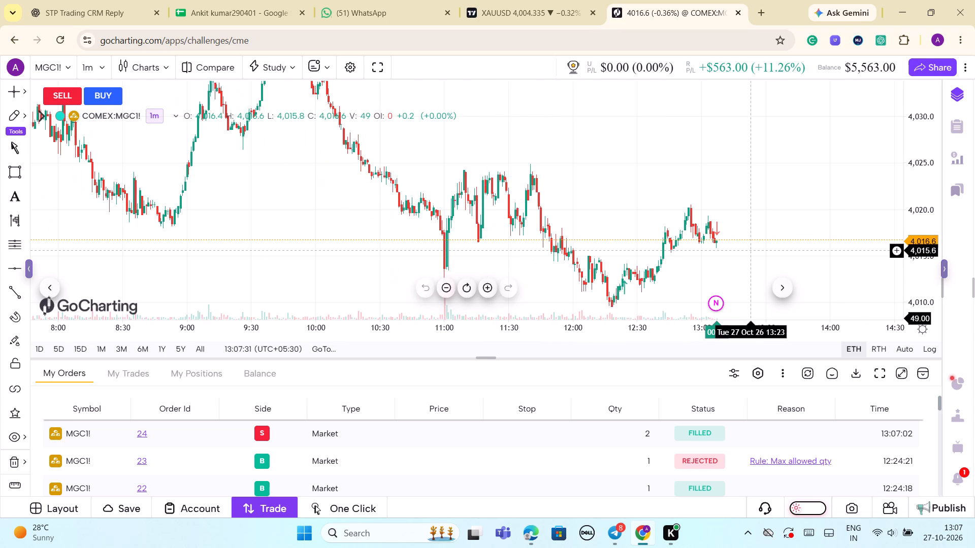
left_click_drag(923, 268, 918, 304)
scroll(861, 261, "down", 2)
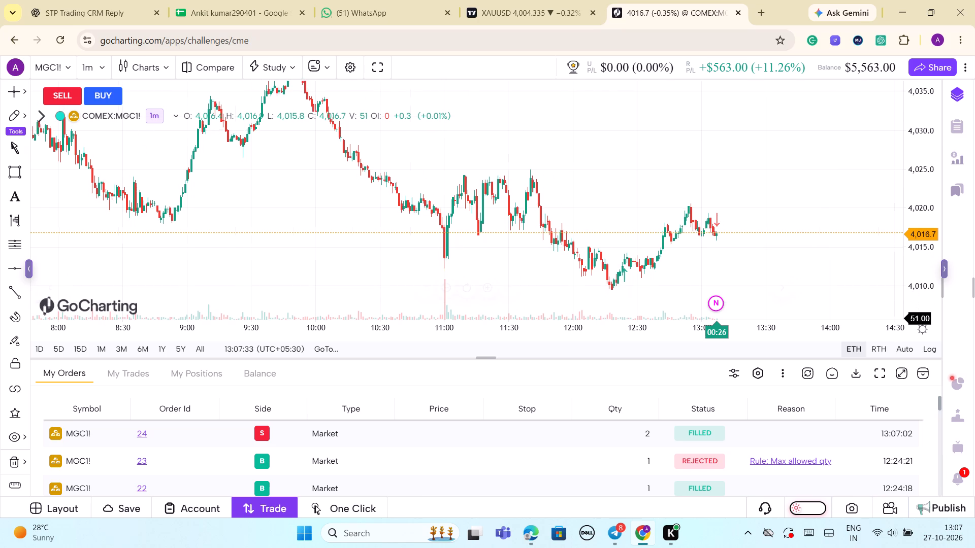
scroll(867, 270, "down", 3)
scroll(861, 261, "up", 1)
scroll(861, 261, "down", 2)
left_click_drag(810, 258, 809, 199)
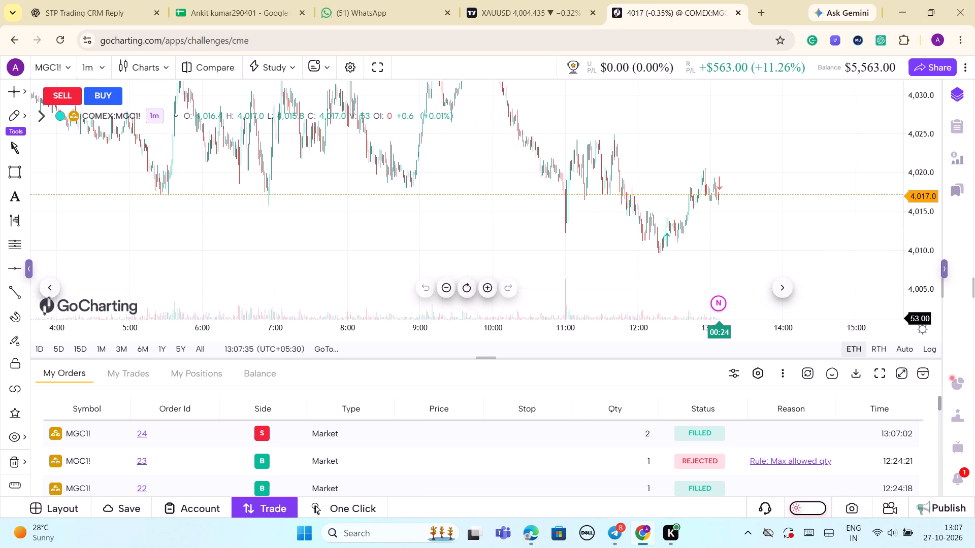
left_click_drag(809, 199, 811, 182)
scroll(808, 186, "up", 5)
left_click_drag(807, 190, 803, 230)
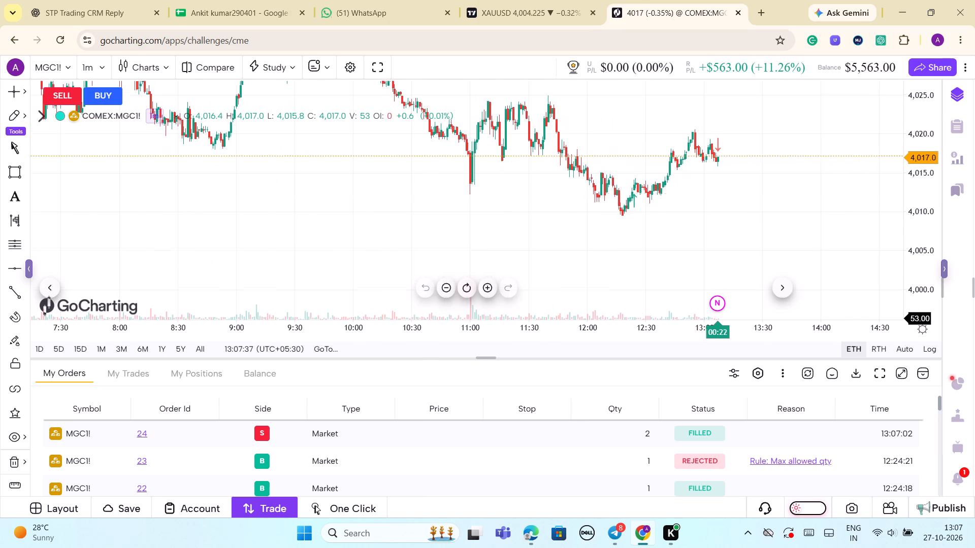
left_click_drag(803, 230, 802, 236)
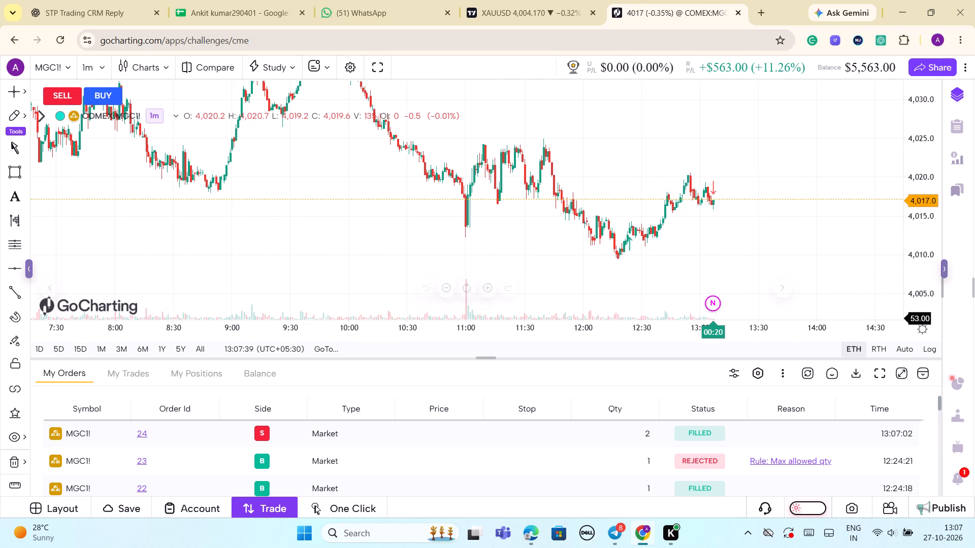
Switch to the XAUUSD chart and move the Fibonacci retracement's level 1 anchor to about 4,007.77 at 03:15.
left_click(548, 19)
scroll(634, 182, "down", 5)
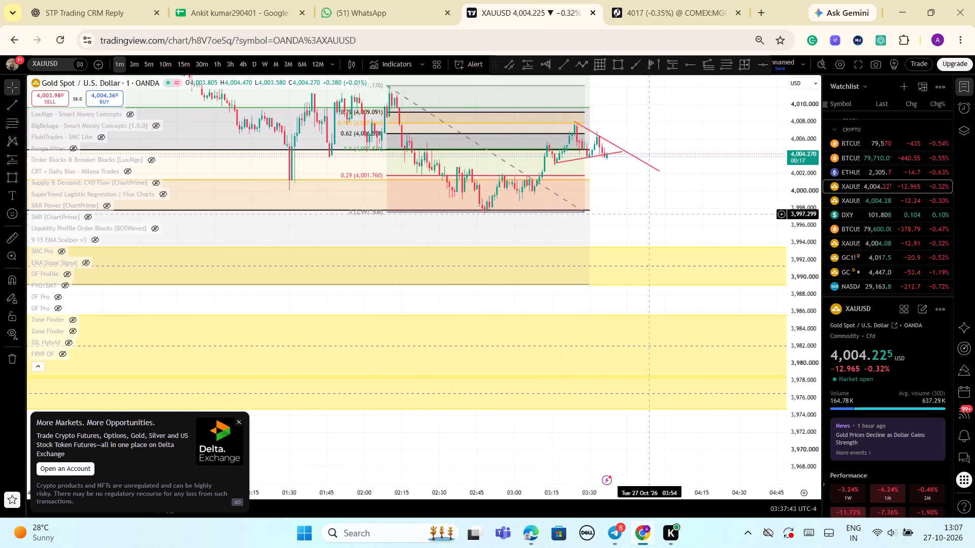
scroll(648, 215, "down", 2)
left_click_drag(816, 222, 821, 258)
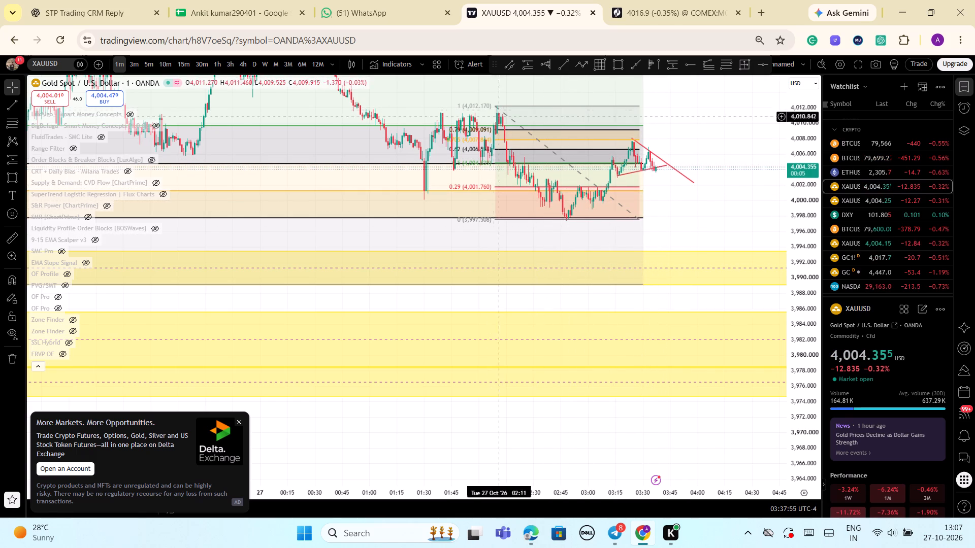
left_click_drag(496, 102, 498, 134)
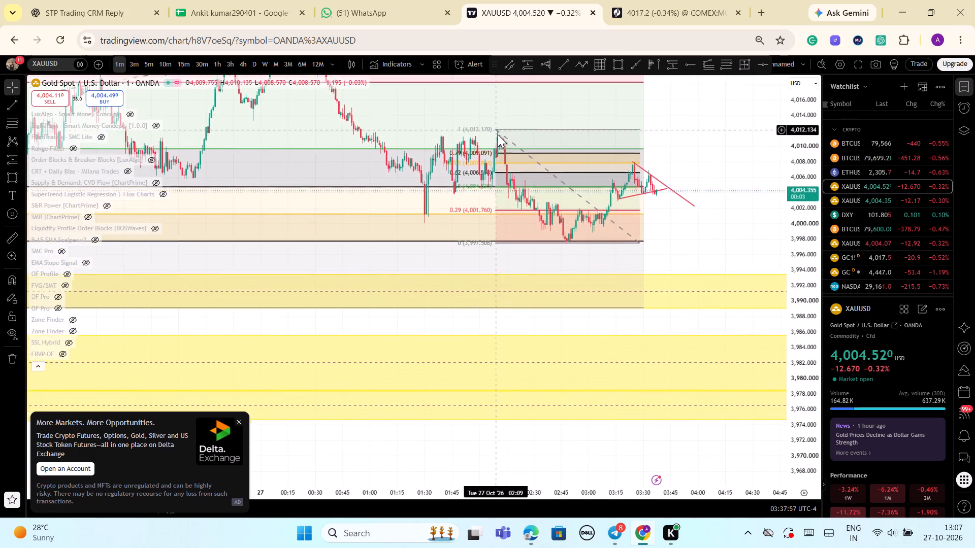
left_click_drag(498, 134, 498, 135)
left_click_drag(497, 133, 535, 141)
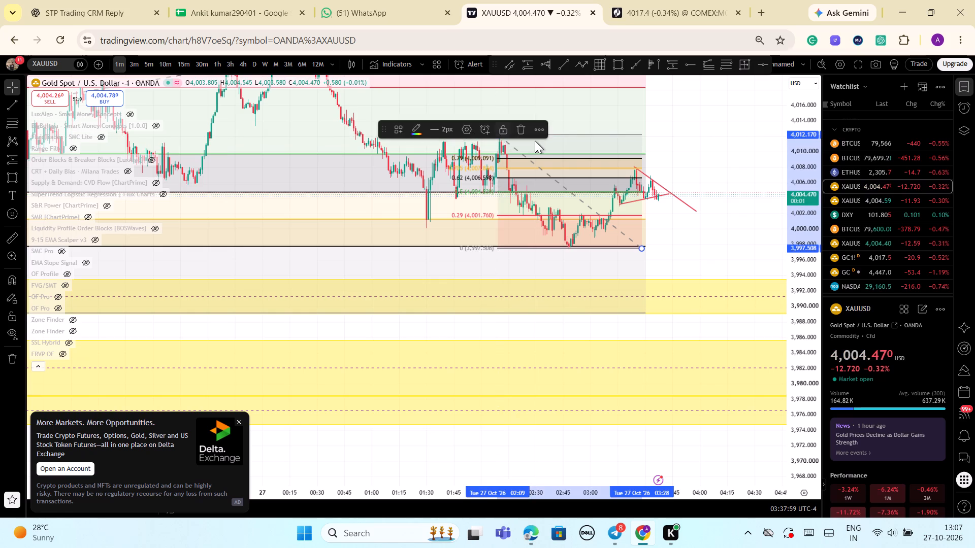
left_click_drag(535, 141, 617, 168)
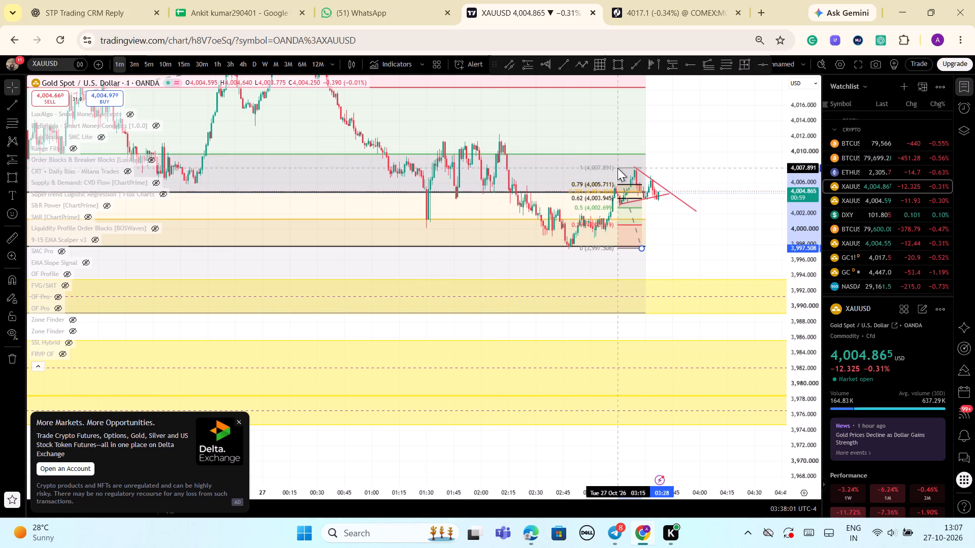
left_click_drag(617, 168, 617, 169)
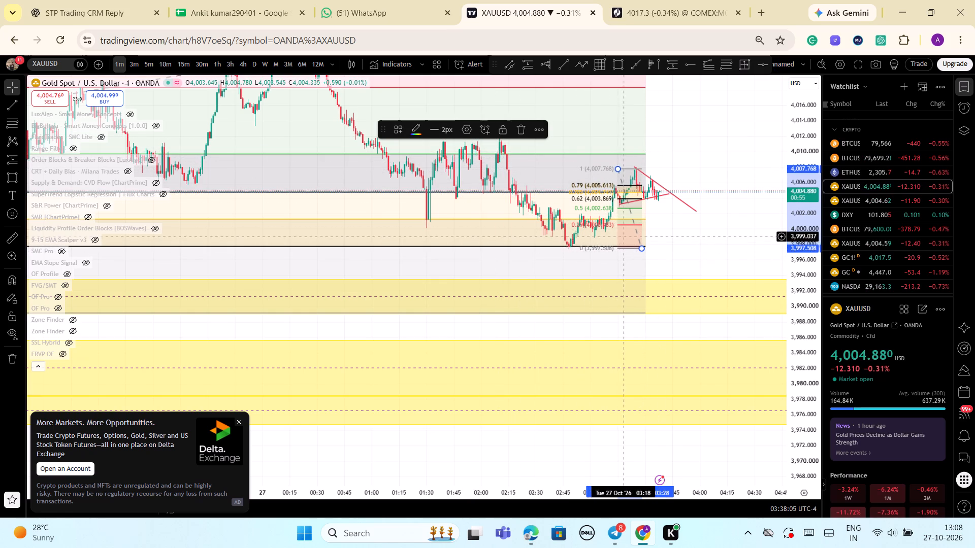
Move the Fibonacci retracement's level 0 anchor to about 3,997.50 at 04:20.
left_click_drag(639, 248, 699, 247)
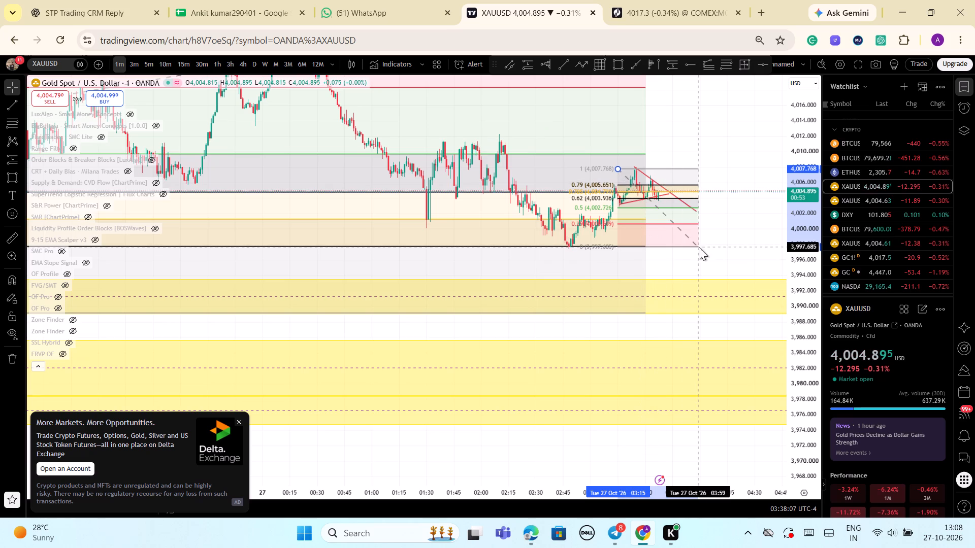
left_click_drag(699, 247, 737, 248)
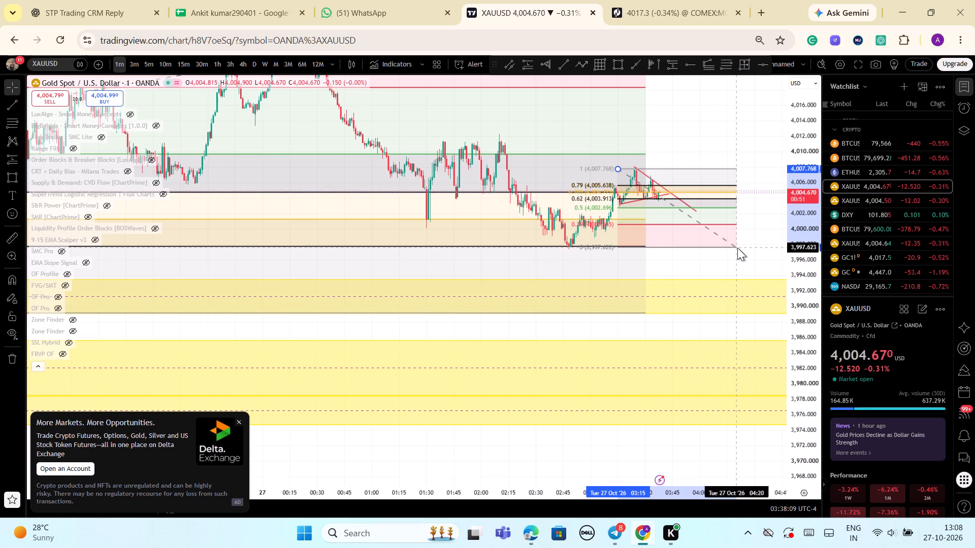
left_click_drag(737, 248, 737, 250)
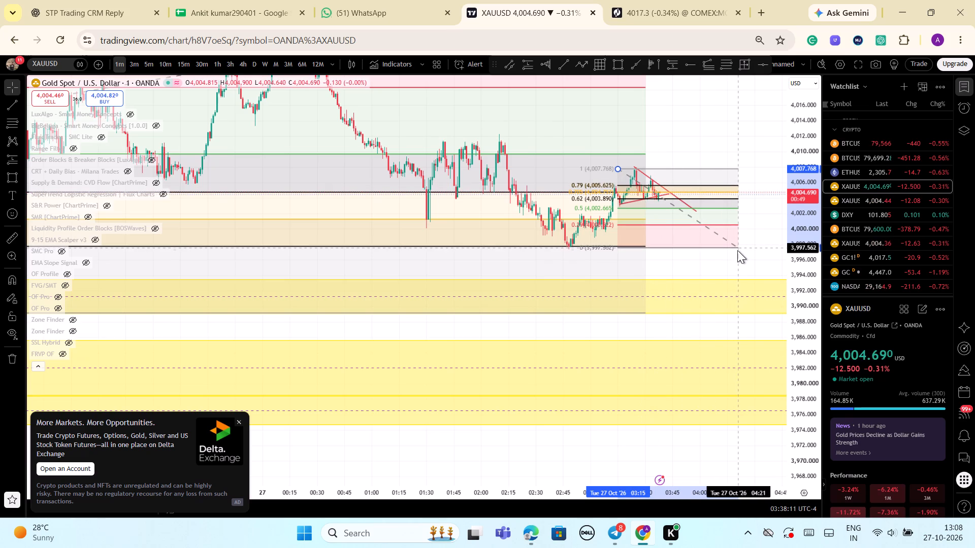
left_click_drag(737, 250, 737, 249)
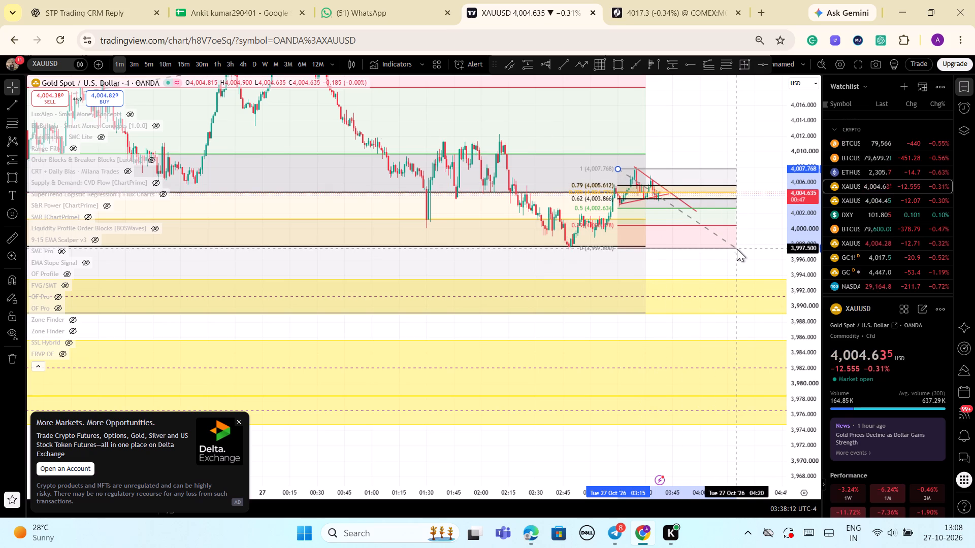
Examine the XAUUSD candles between the converging trend lines against the Fibonacci levels and the yellow zones below.
scroll(738, 259, "up", 2)
left_click_drag(806, 327, 788, 238)
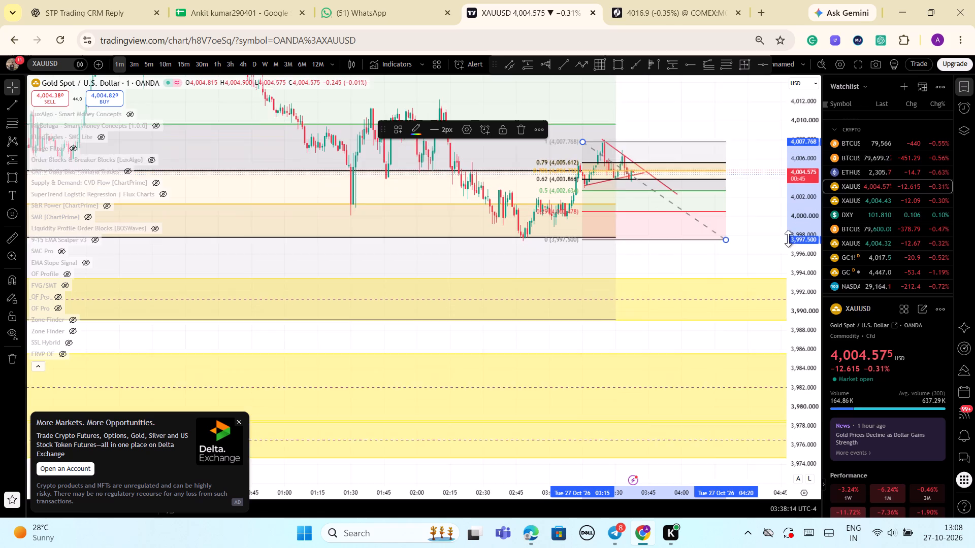
left_click_drag(788, 238, 785, 218)
scroll(732, 275, "up", 2)
left_click_drag(610, 290, 615, 290)
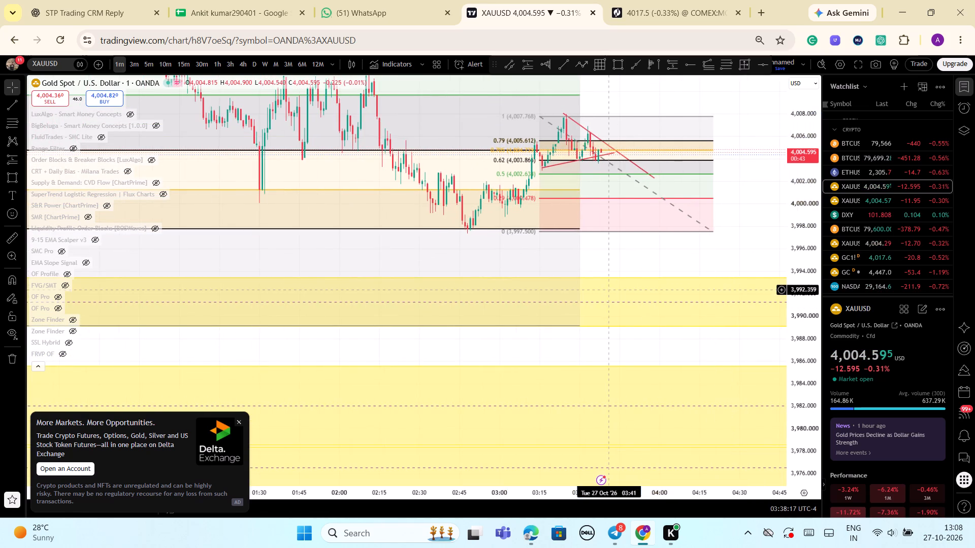
left_click_drag(615, 290, 669, 299)
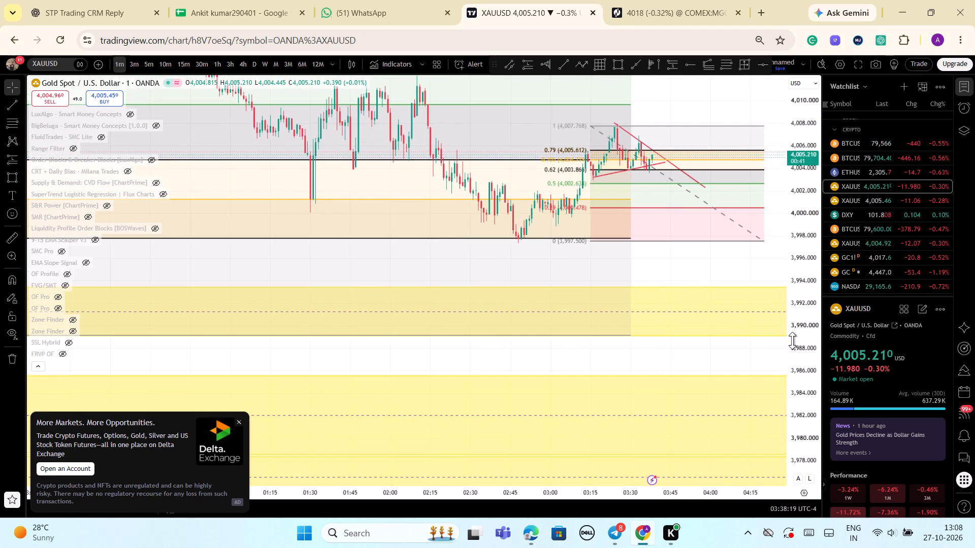
scroll(792, 340, "up", 3)
scroll(792, 340, "down", 2)
left_click_drag(720, 275, 703, 325)
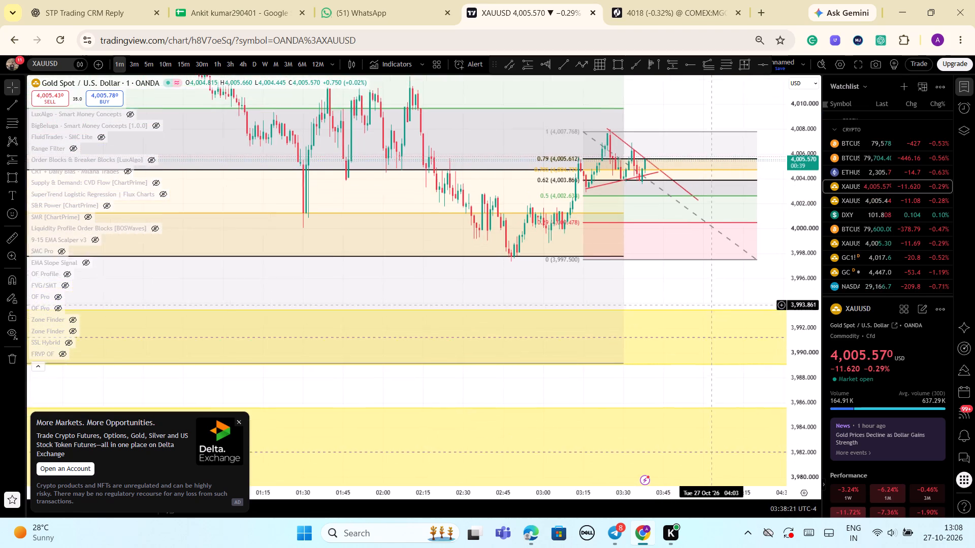
left_click_drag(703, 325, 699, 337)
scroll(699, 337, "up", 3)
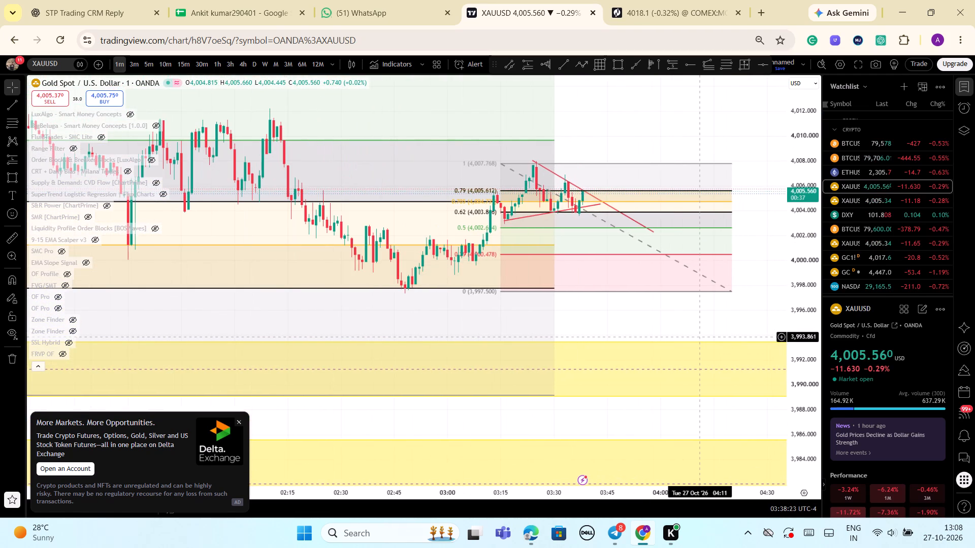
scroll(699, 337, "down", 1)
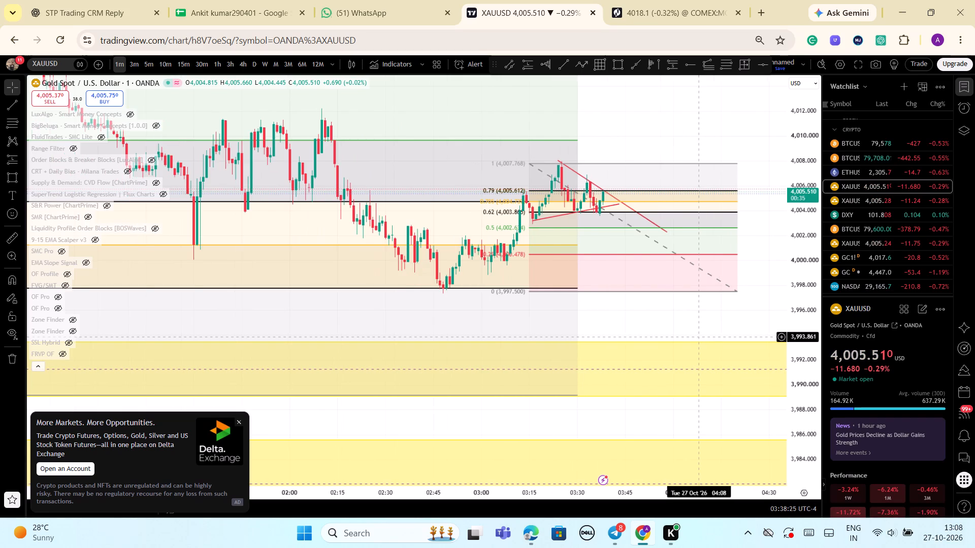
left_click_drag(801, 316, 793, 349)
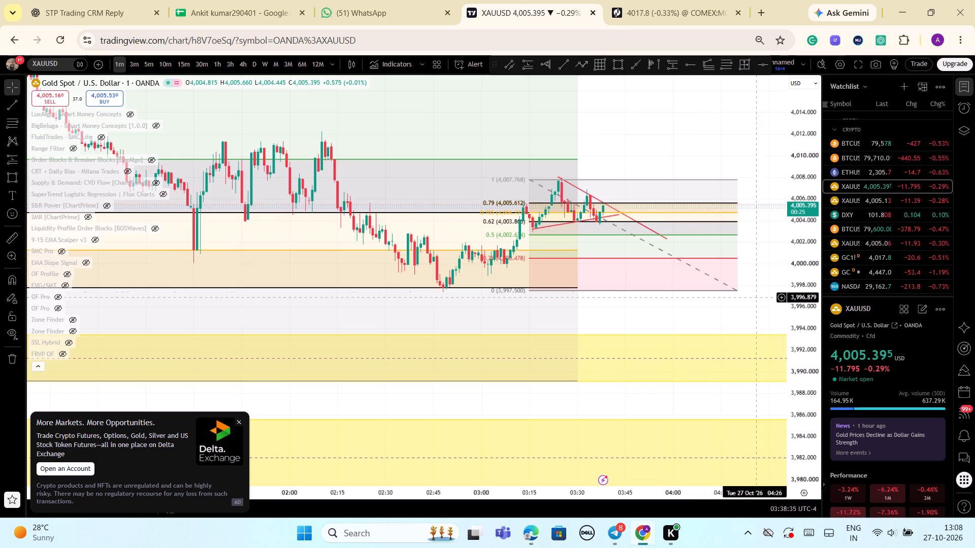
Move the Fibonacci retracement's level 0 anchor to about 4,003.66 at 03:42, near the latest swing lows.
left_click_drag(737, 290, 621, 223)
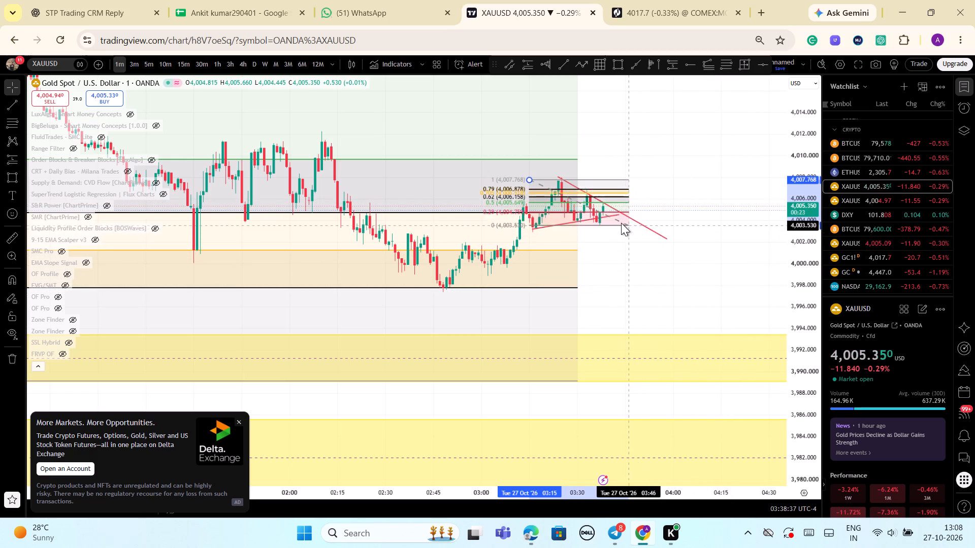
left_click_drag(621, 223, 613, 221)
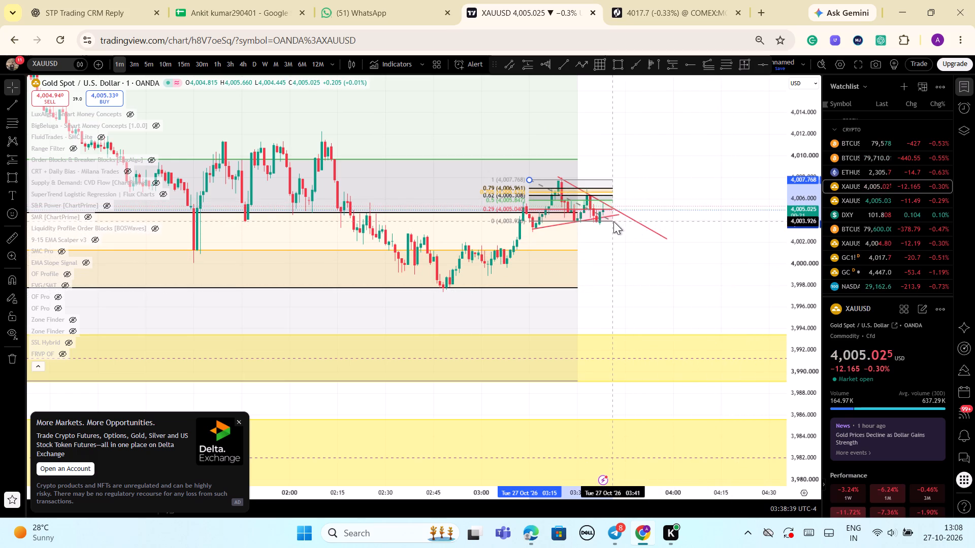
left_click_drag(613, 221, 616, 224)
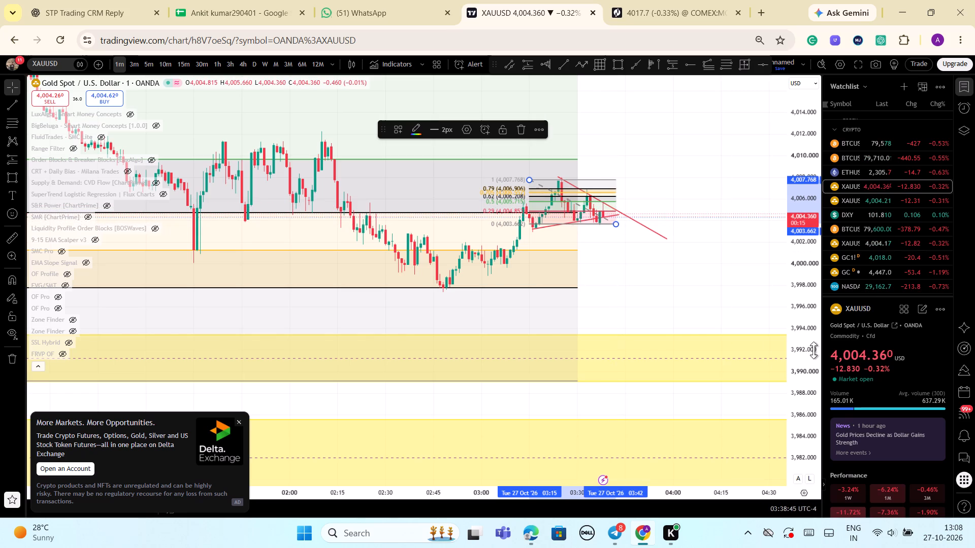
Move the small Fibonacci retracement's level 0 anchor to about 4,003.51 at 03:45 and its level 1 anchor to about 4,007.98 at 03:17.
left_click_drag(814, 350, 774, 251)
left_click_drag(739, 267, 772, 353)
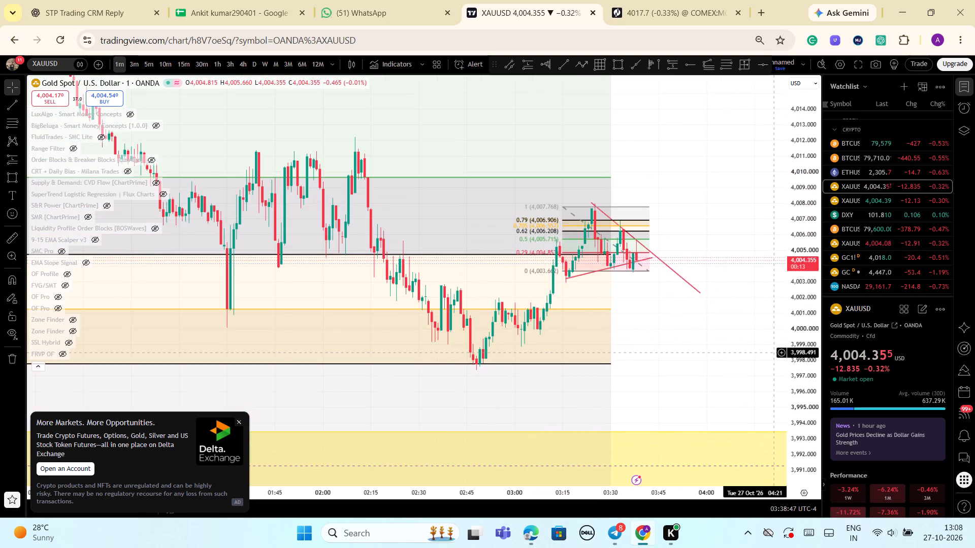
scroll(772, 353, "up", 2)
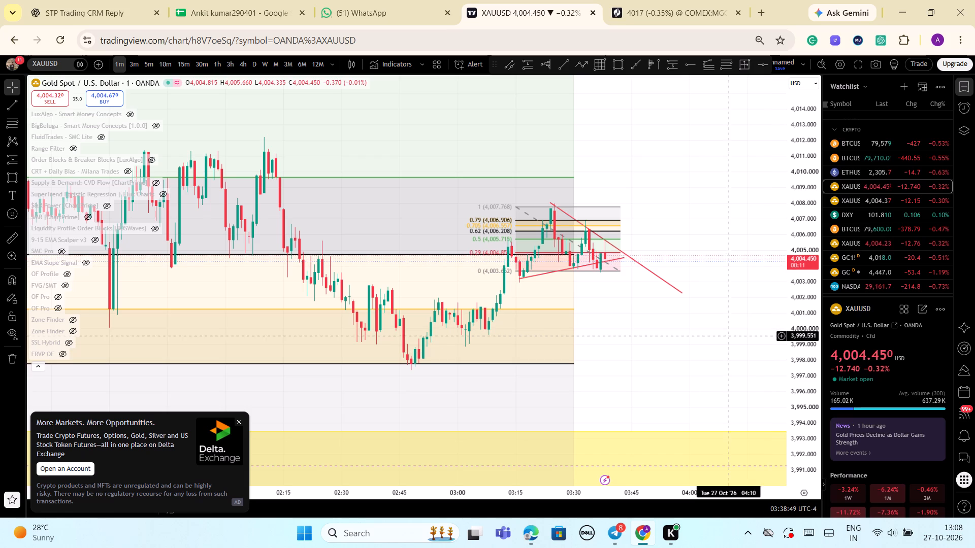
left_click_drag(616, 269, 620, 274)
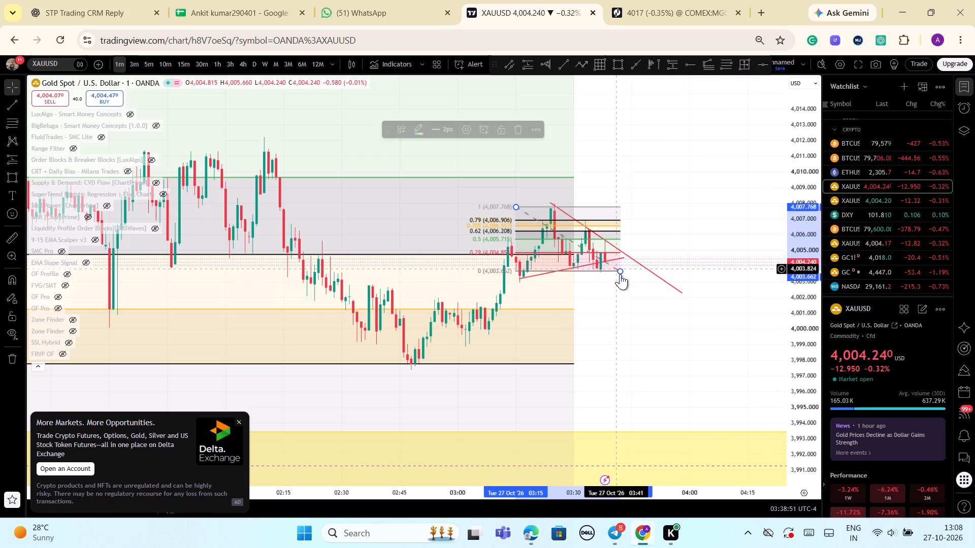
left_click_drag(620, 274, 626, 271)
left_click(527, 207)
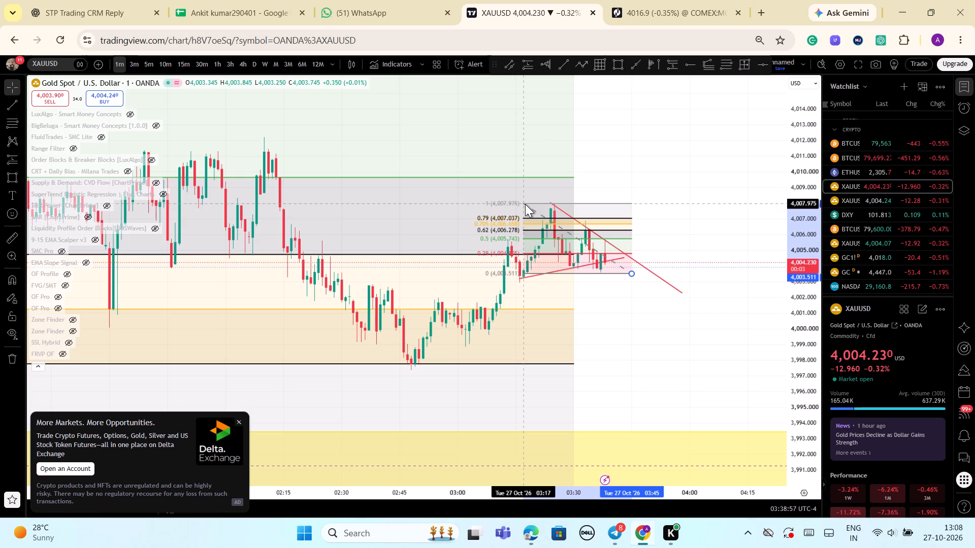
Delete the small Fibonacci retracement drawn over the converging trend lines.
left_click_drag(796, 321, 798, 327)
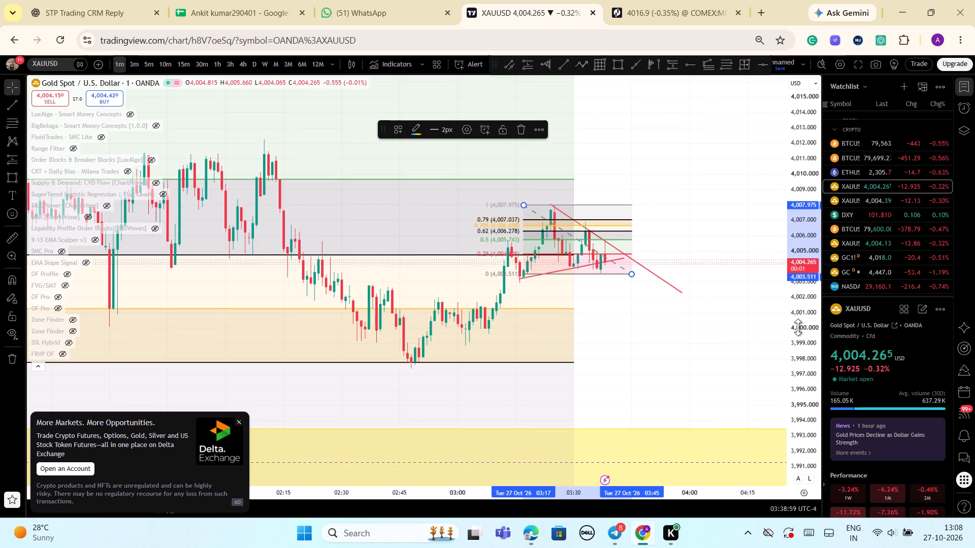
scroll(746, 328, "down", 2)
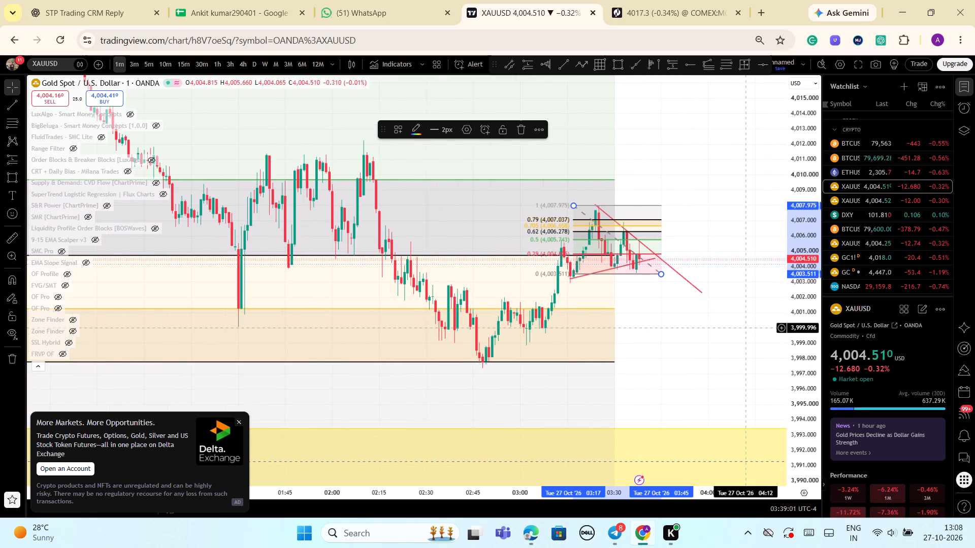
scroll(742, 330, "down", 1)
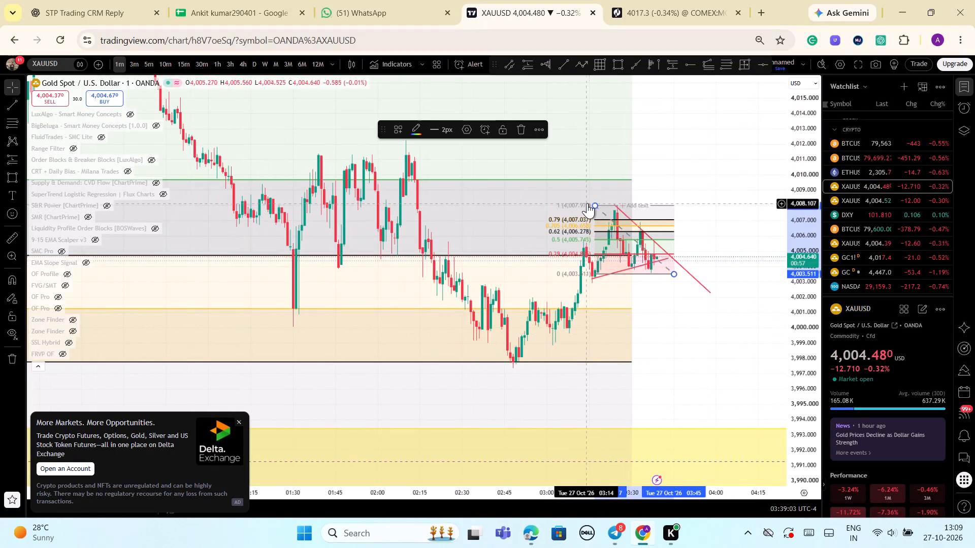
left_click(591, 202)
left_click(522, 131)
Make the hidden FRVP OF volume profile indicator visible on the chart and select it.
scroll(561, 182, "down", 2)
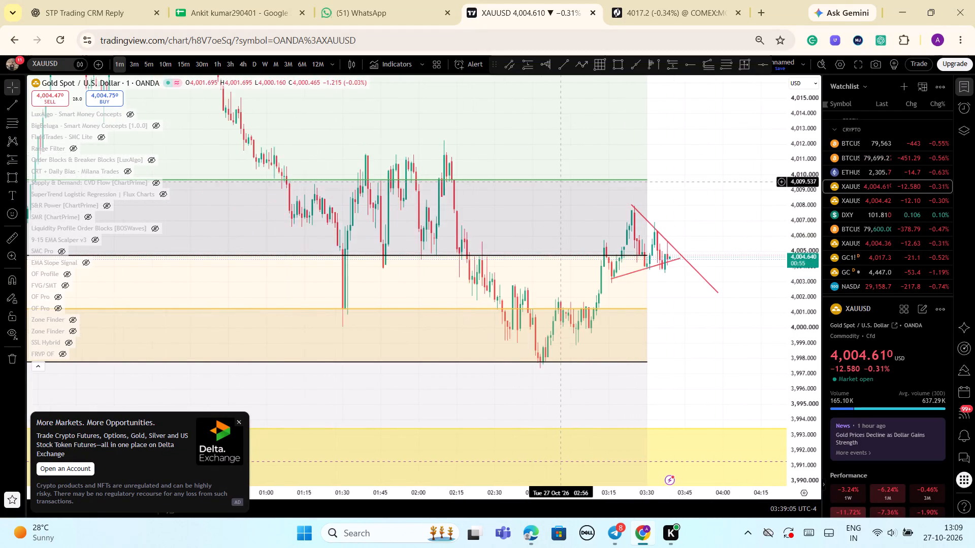
left_click(59, 357)
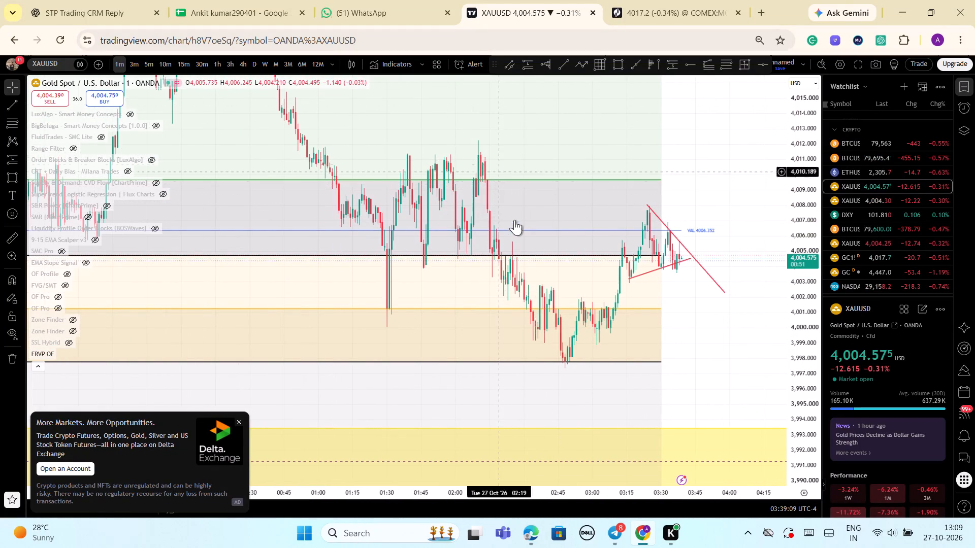
left_click(478, 160)
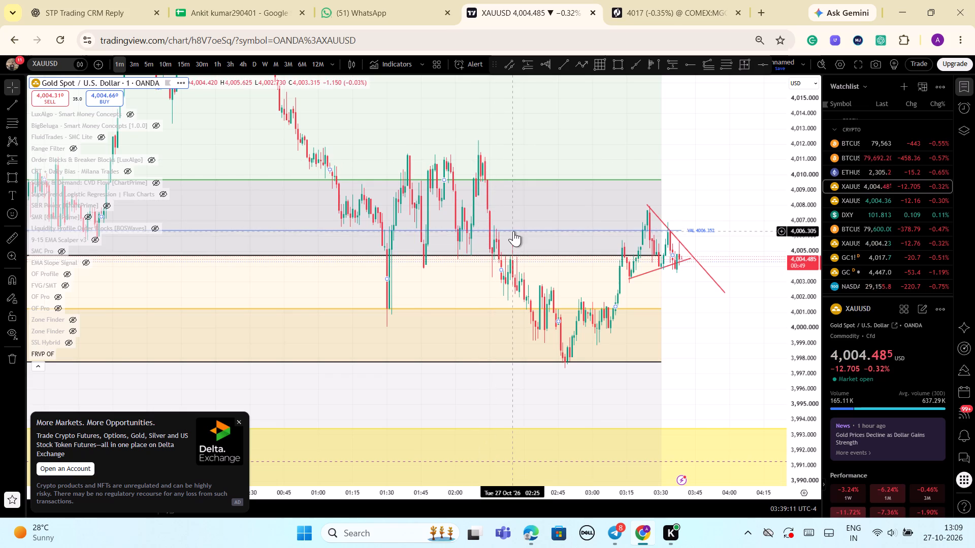
left_click(513, 231)
Delete the large Fibonacci retracement spanning 3,989.149 to 4,030.149.
scroll(704, 280, "down", 3)
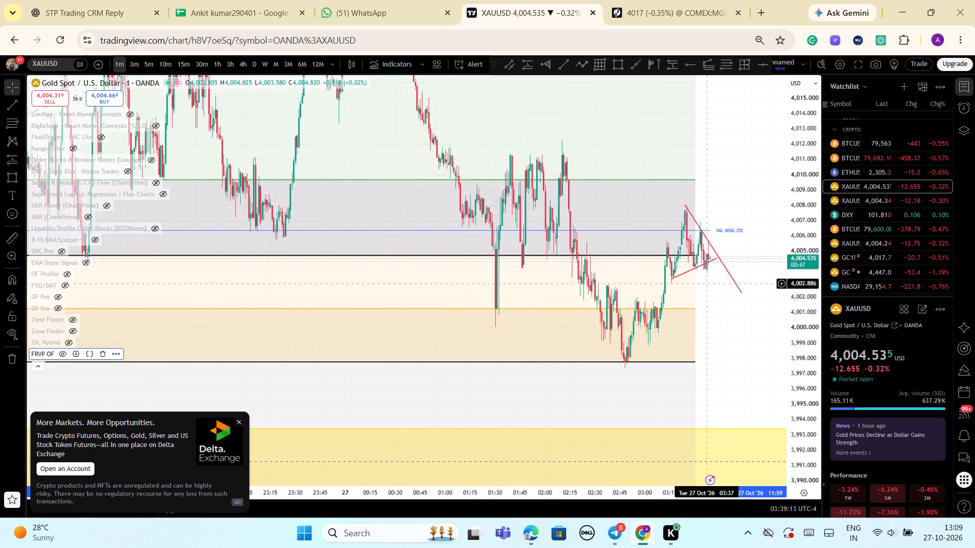
scroll(707, 286, "down", 12)
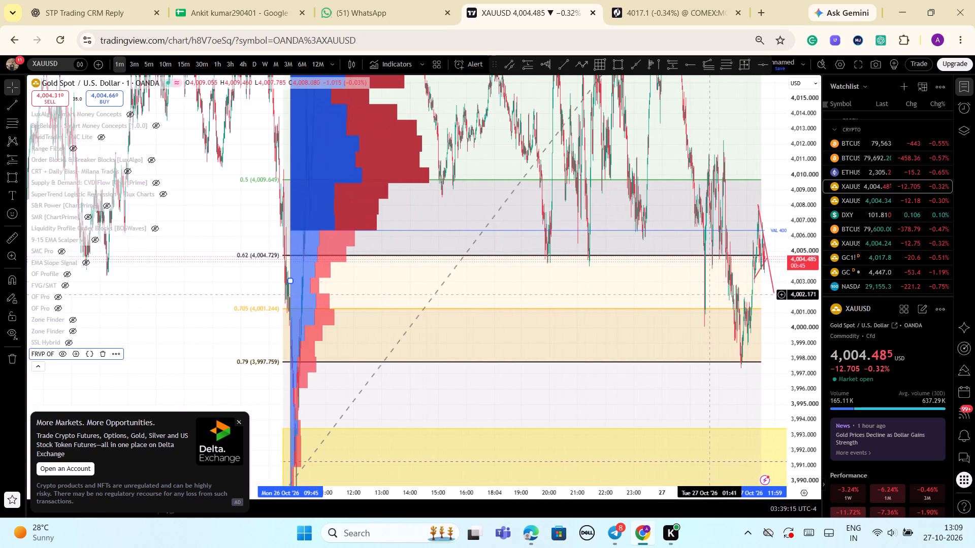
left_click_drag(799, 133, 814, 376)
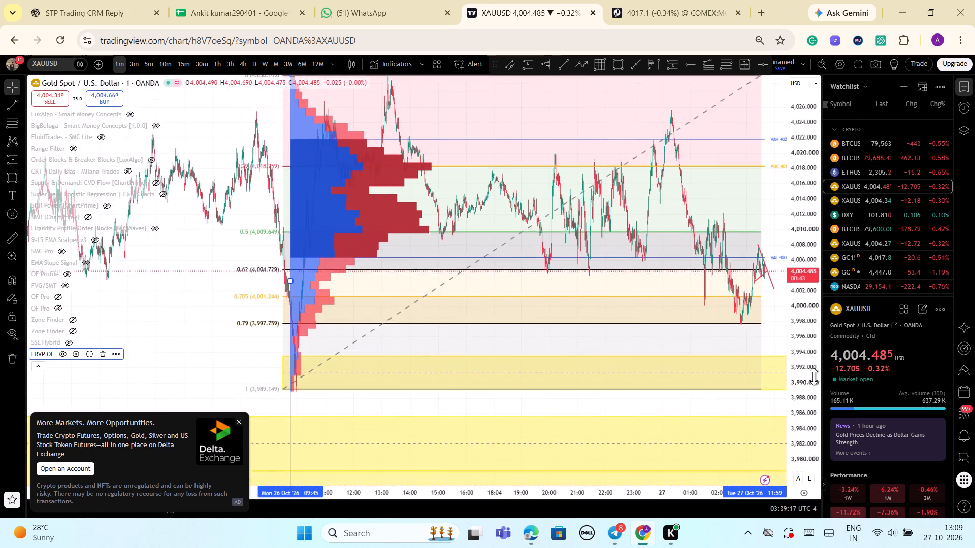
left_click_drag(814, 376, 811, 421)
left_click(747, 146)
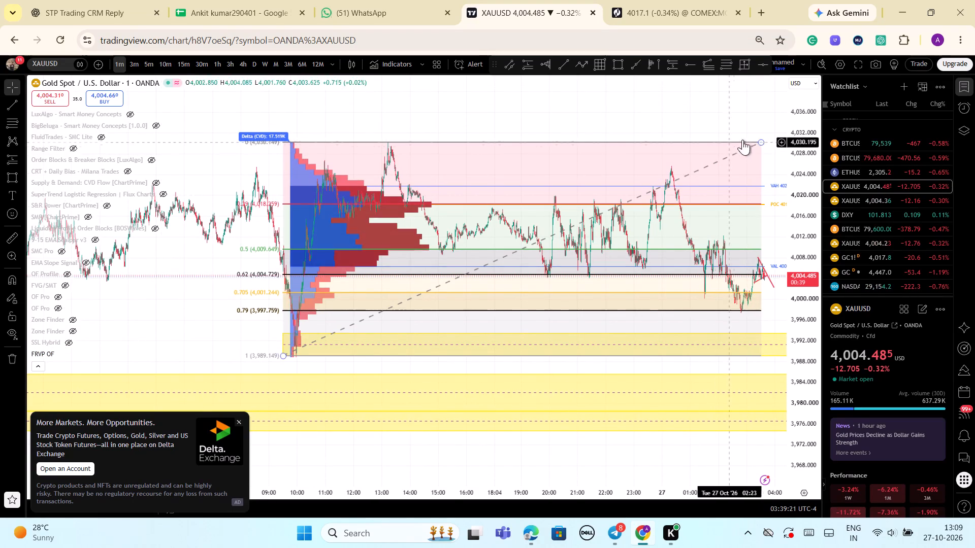
left_click(757, 144)
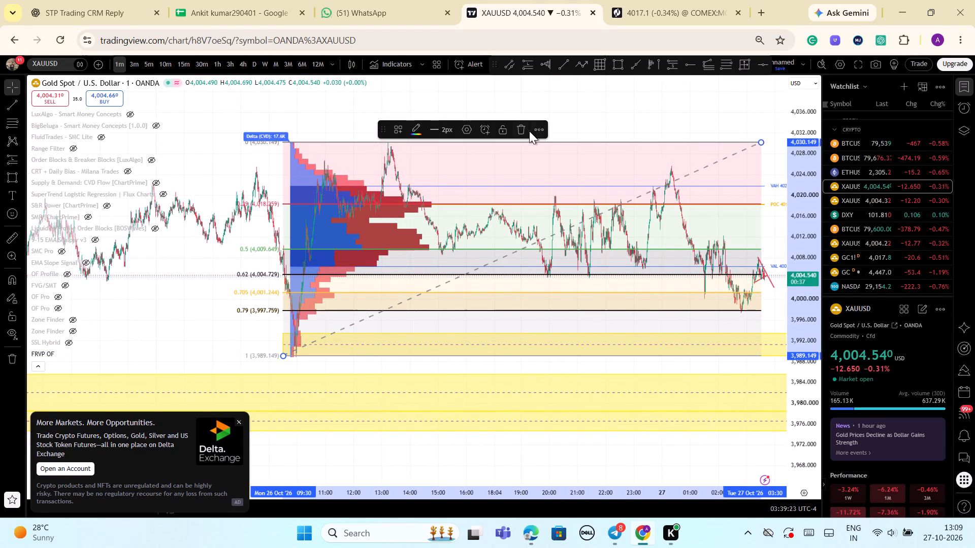
left_click(525, 131)
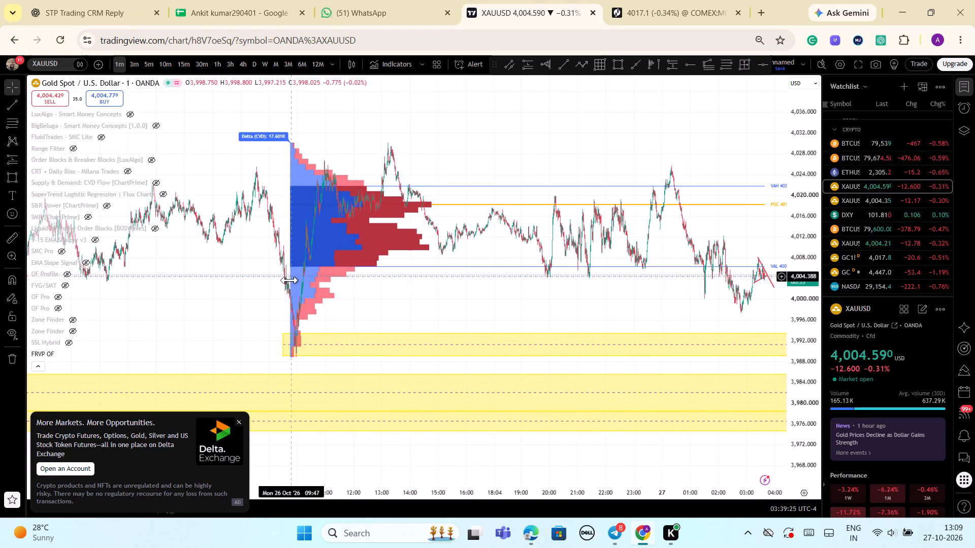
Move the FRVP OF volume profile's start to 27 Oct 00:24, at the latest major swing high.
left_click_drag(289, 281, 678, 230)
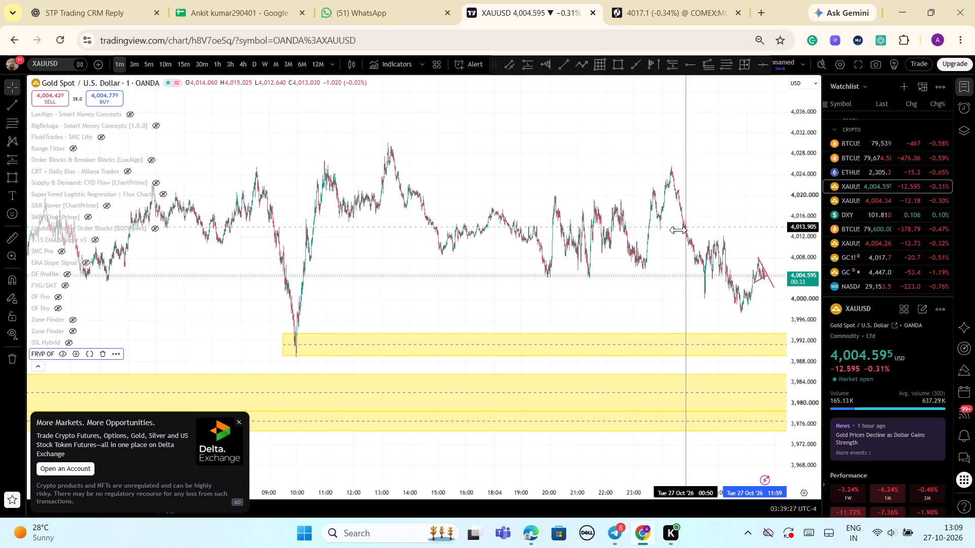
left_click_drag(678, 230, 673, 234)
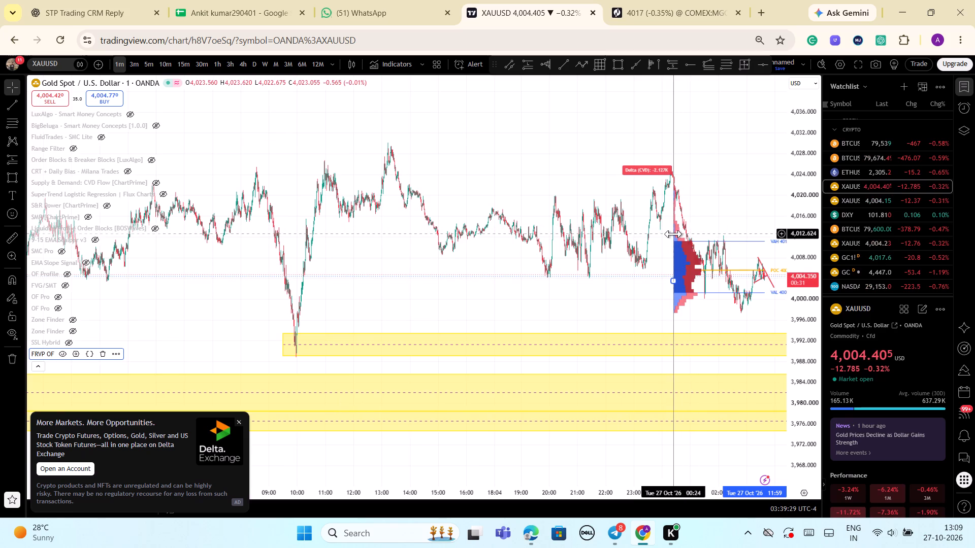
Move the FRVP OF volume profile's start to 27 Oct 02:10, at the lower swing high before the last drop.
scroll(654, 283, "up", 9)
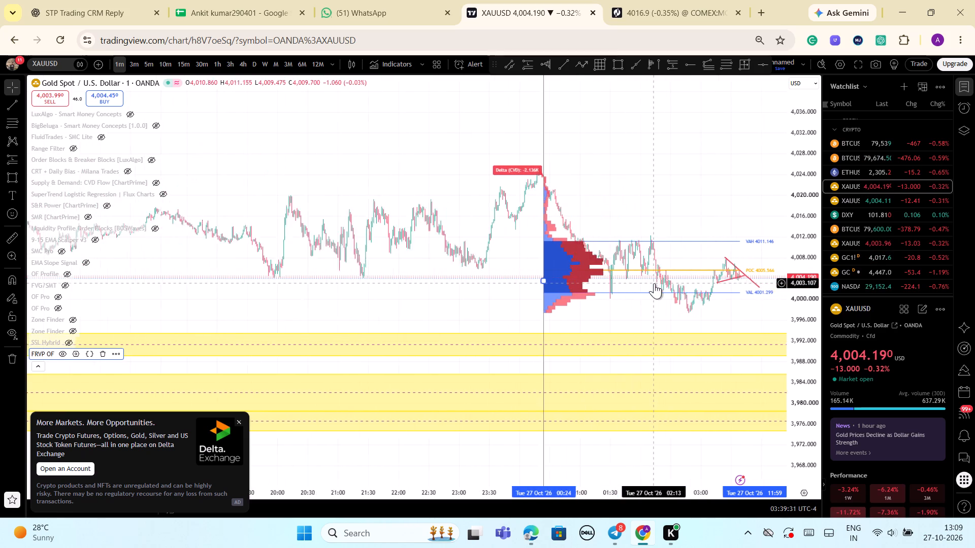
left_click_drag(518, 282, 614, 285)
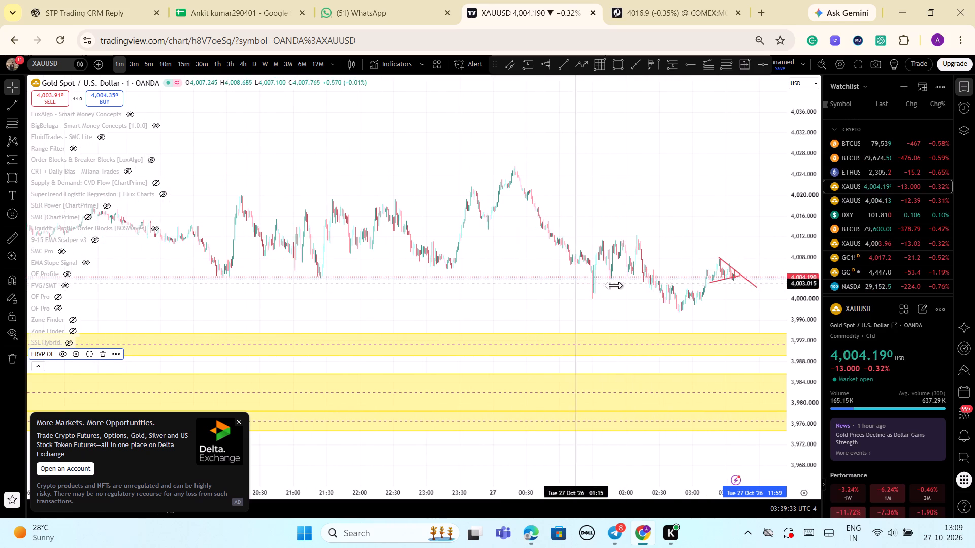
left_click_drag(614, 285, 637, 288)
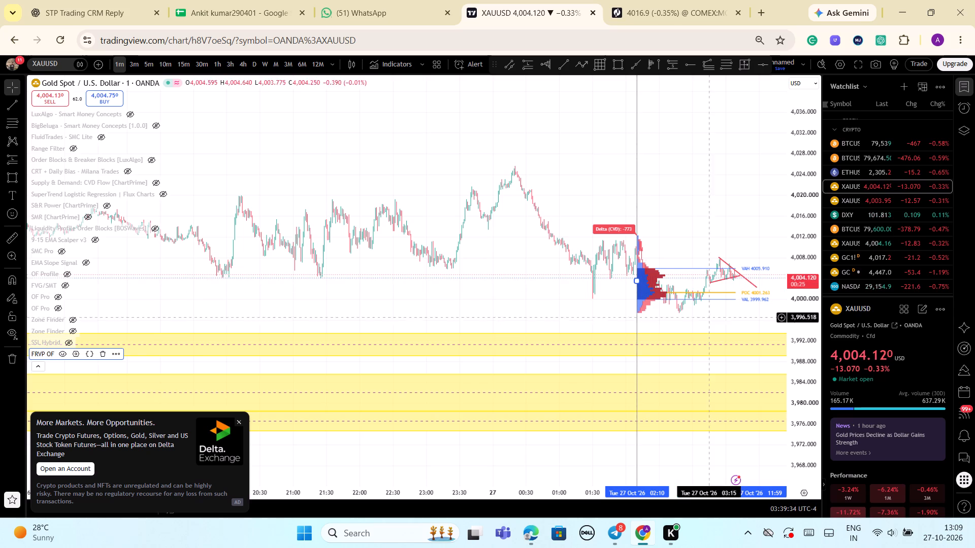
Examine the latest candles and converging trend lines against the volume profile's VAH, POC and VAL levels.
scroll(740, 311, "up", 5)
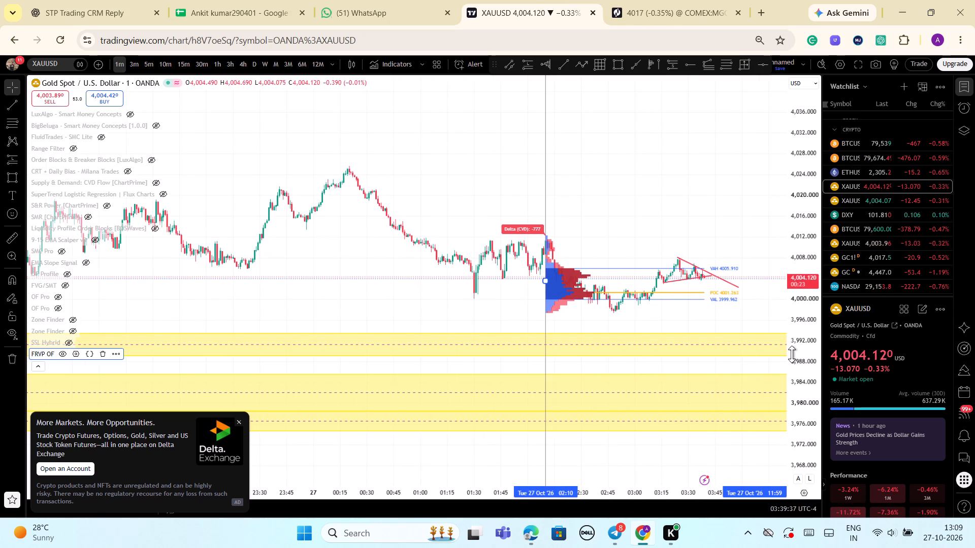
left_click_drag(792, 356, 777, 168)
scroll(769, 281, "up", 2)
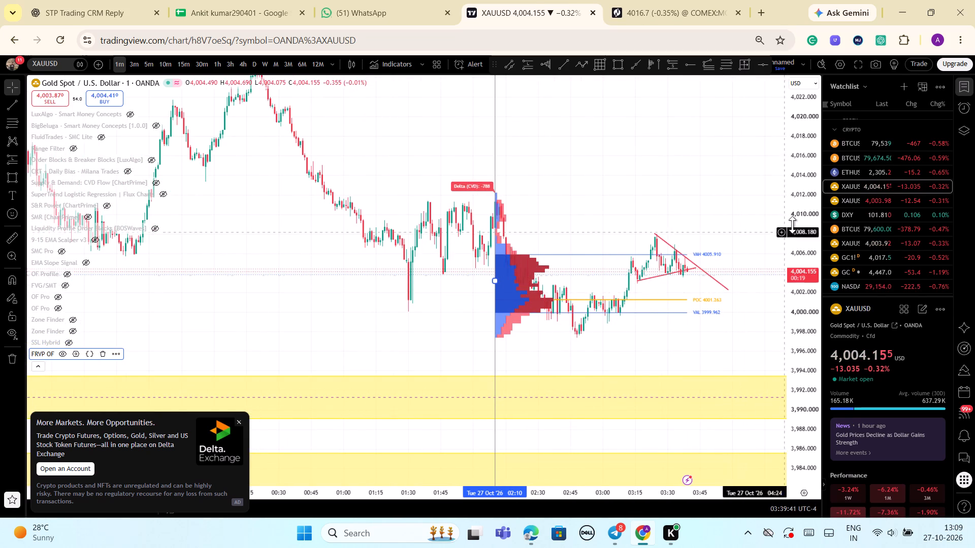
left_click_drag(801, 210, 825, 275)
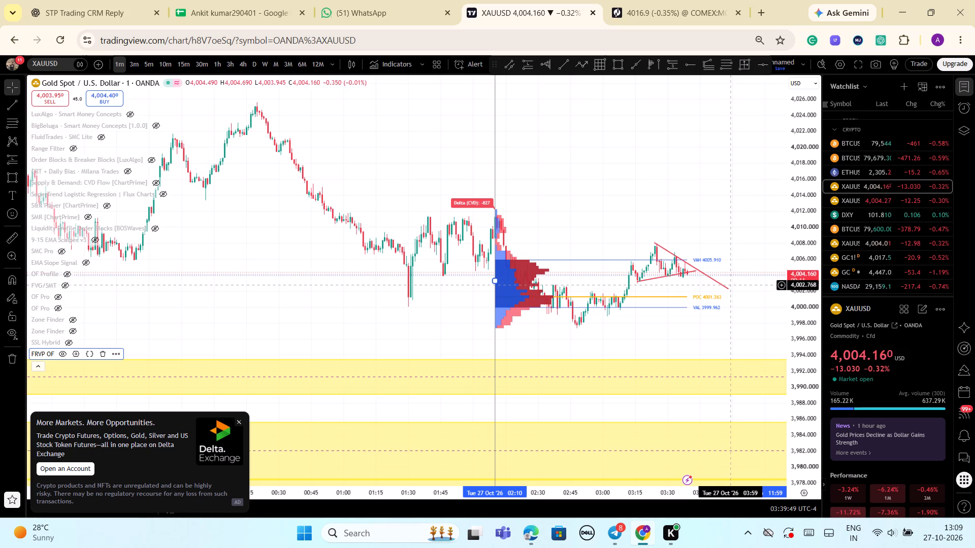
Switch the XAUUSD chart to the 4-hour timeframe.
left_click(242, 61)
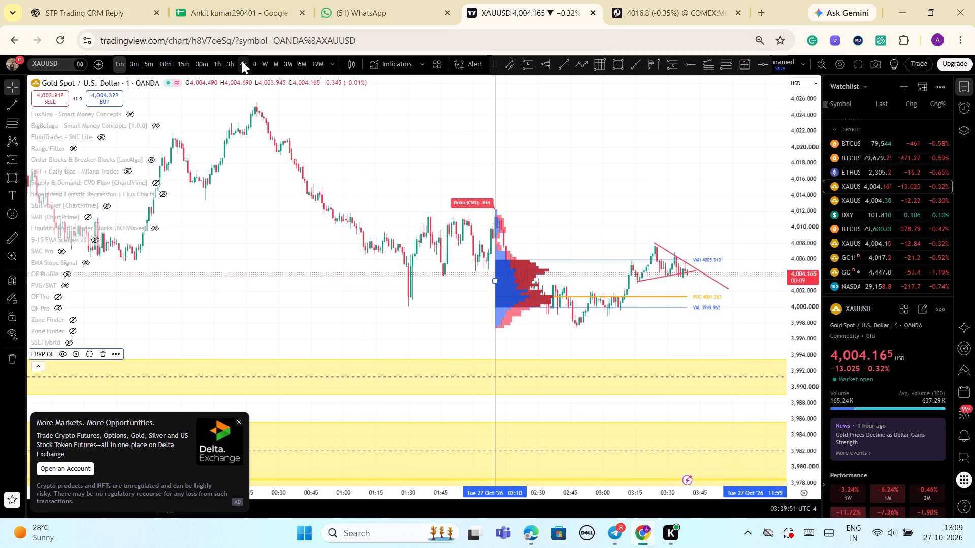
left_click_drag(803, 109, 820, 225)
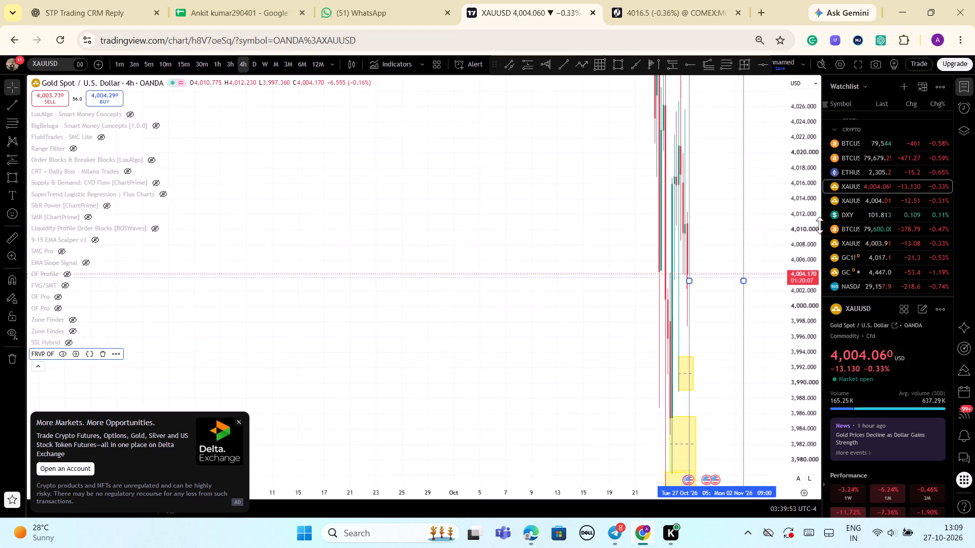
left_click_drag(820, 225, 854, 433)
scroll(662, 266, "up", 14)
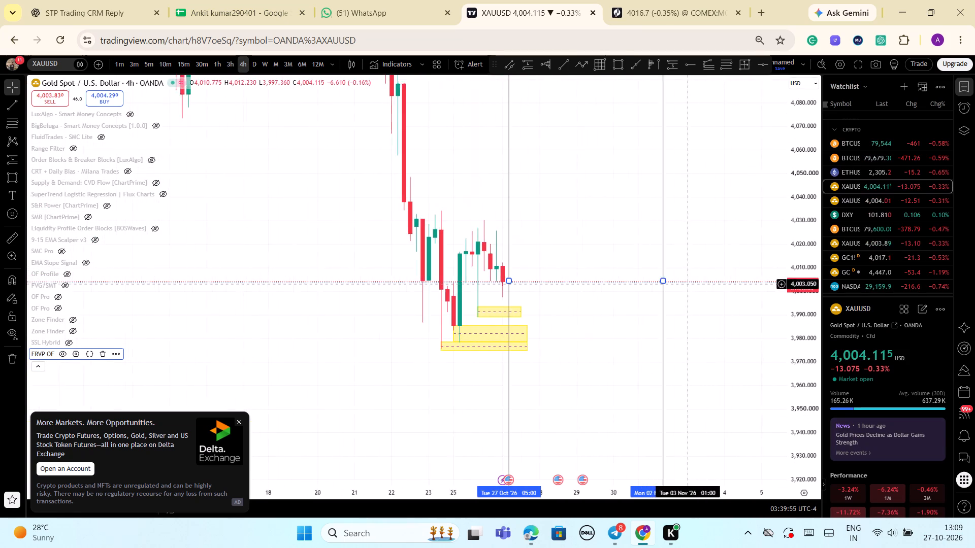
left_click_drag(798, 171, 803, 304)
scroll(701, 303, "down", 3)
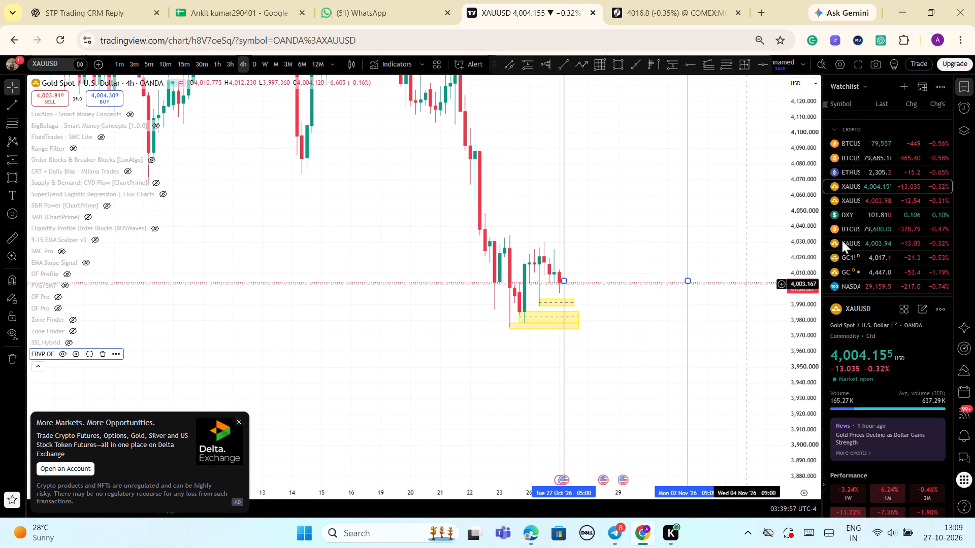
left_click_drag(805, 172, 802, 312)
scroll(677, 333, "down", 3)
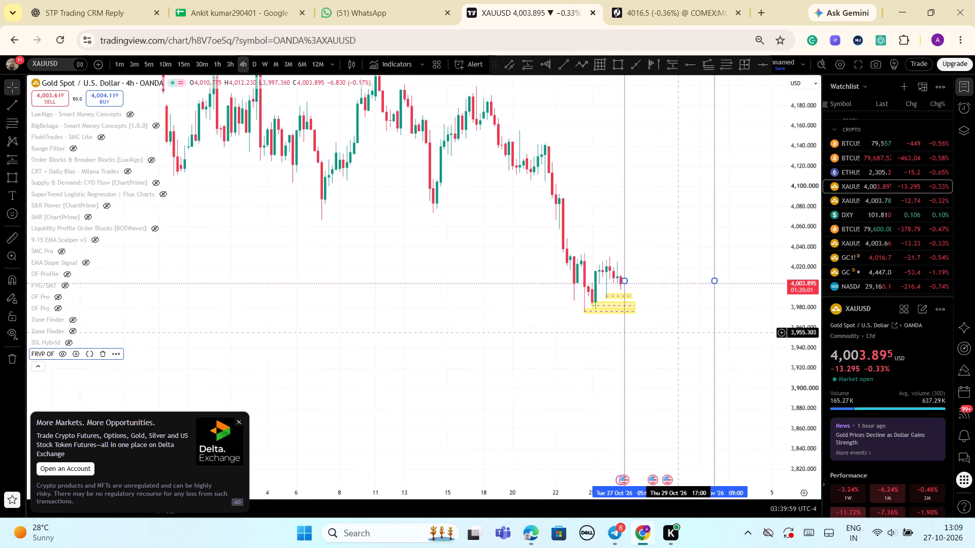
Reshape the uppermost yellow zone into a thin band from about 4,025 to 4,033, spanning 22 to 27 Oct across the recent highs.
scroll(677, 333, "up", 6)
scroll(525, 298, "down", 2)
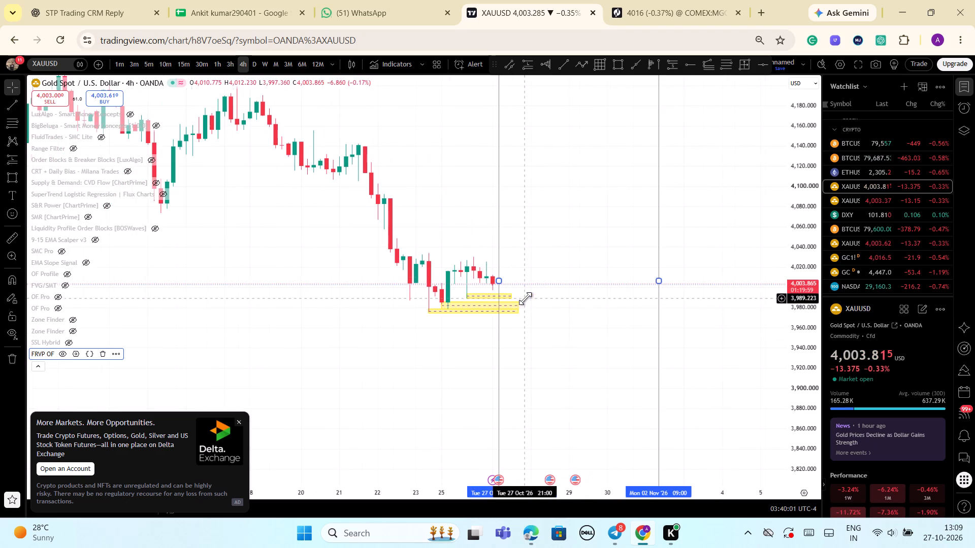
left_click_drag(527, 292, 498, 250)
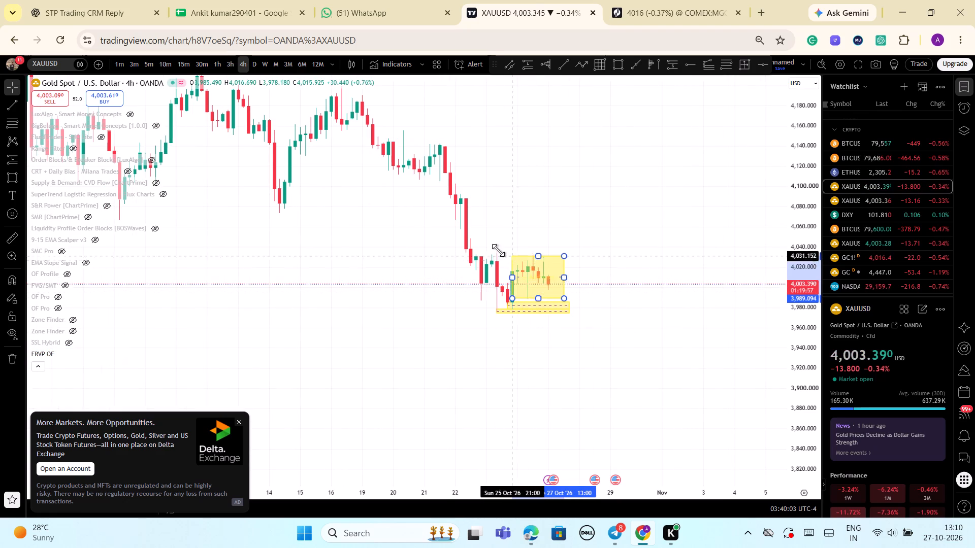
left_click_drag(498, 250, 458, 254)
left_click_drag(511, 297, 522, 310)
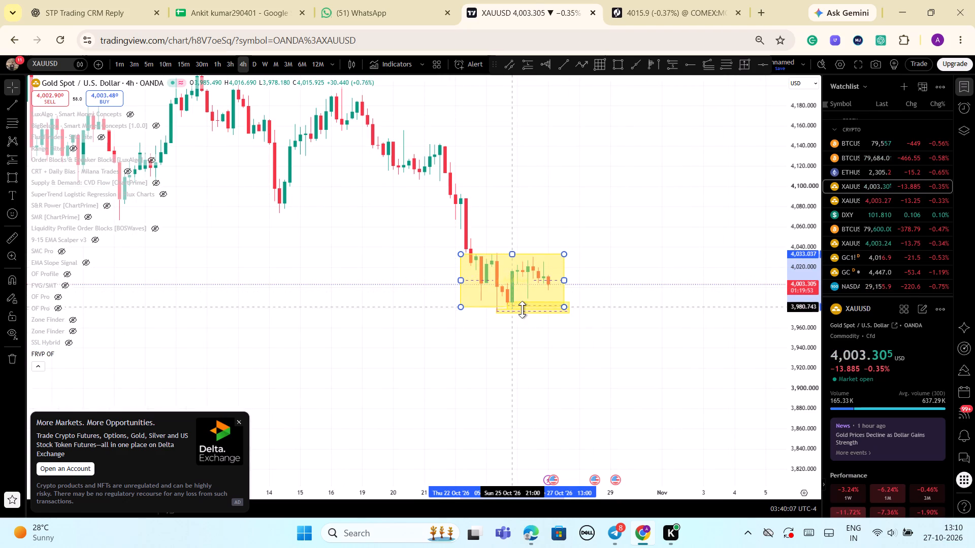
left_click_drag(522, 310, 539, 310)
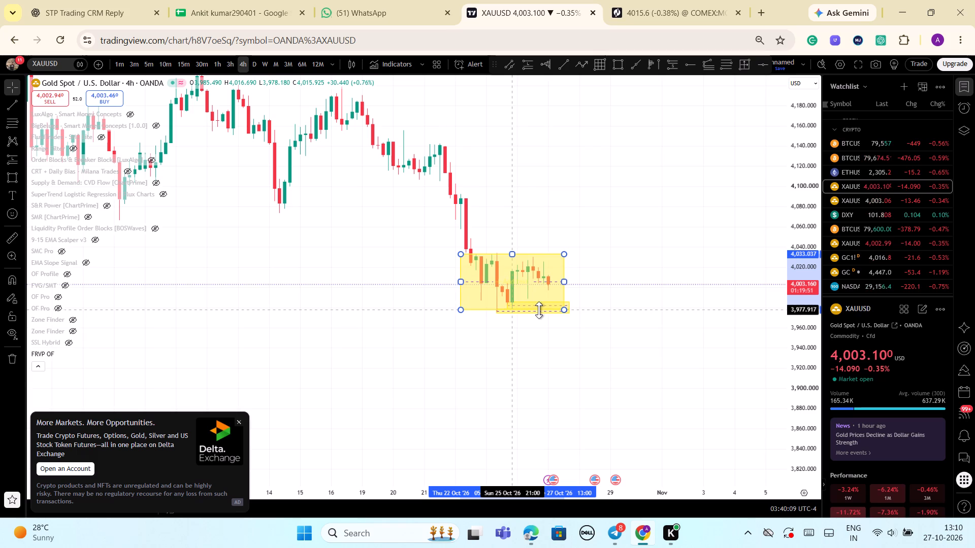
left_click_drag(539, 310, 542, 265)
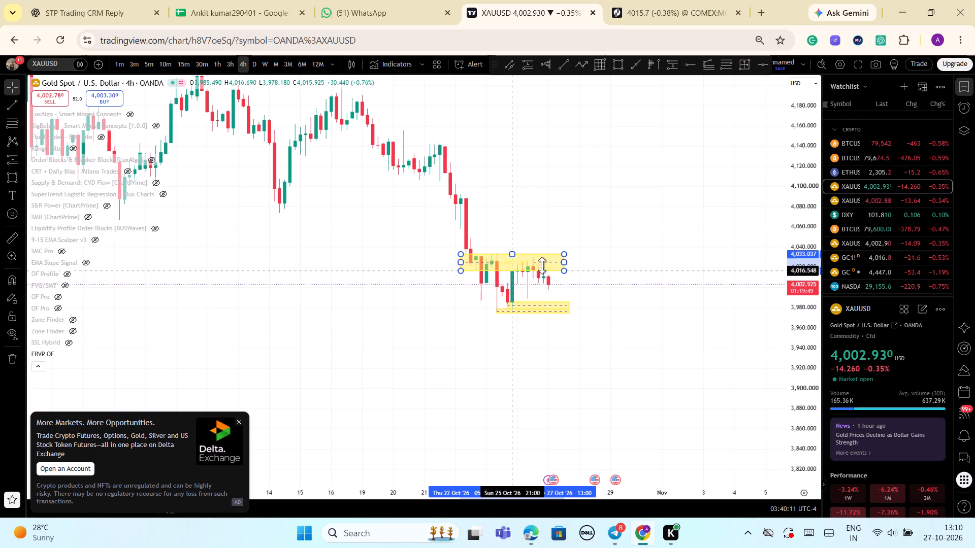
left_click_drag(542, 265, 543, 261)
left_click(659, 287)
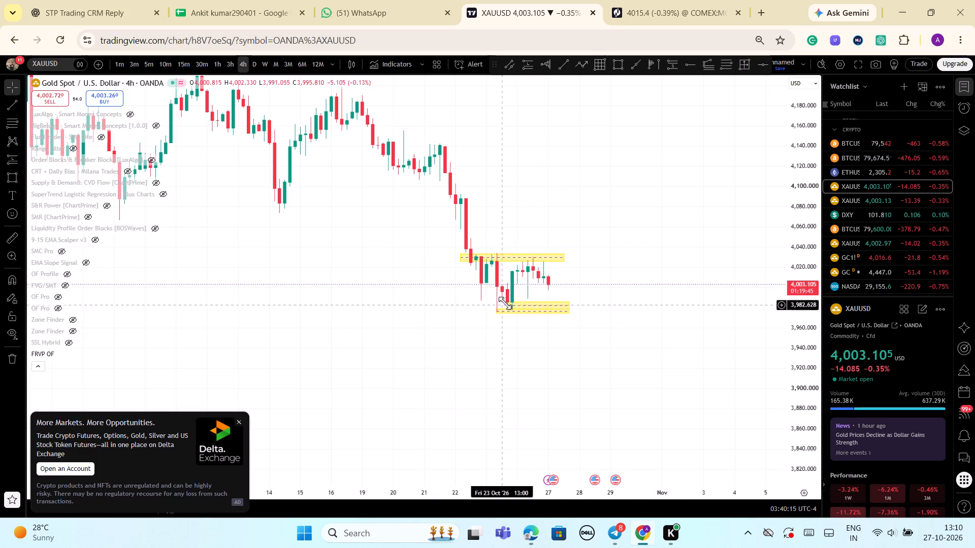
Reshape the middle yellow zone into a thin band just above 3,999, spanning 20 Oct 17:00 to 28 Oct 21:00.
left_click_drag(508, 303, 375, 299)
left_click_drag(494, 303, 506, 298)
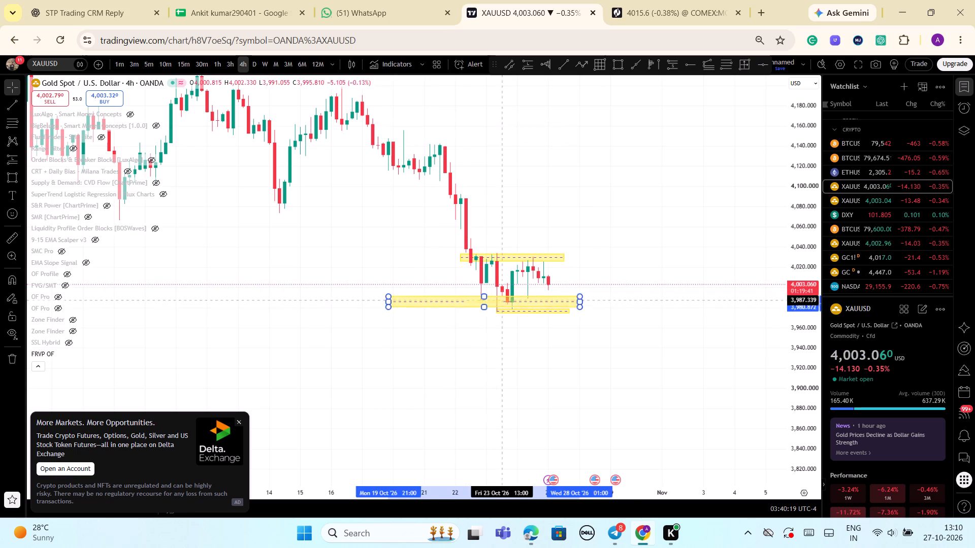
left_click_drag(506, 298, 527, 282)
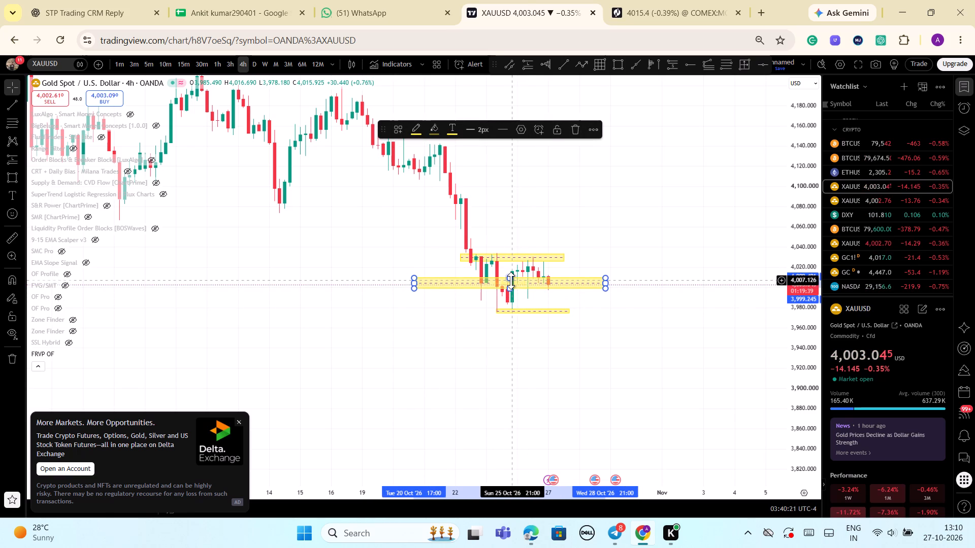
left_click(511, 281)
left_click(543, 358)
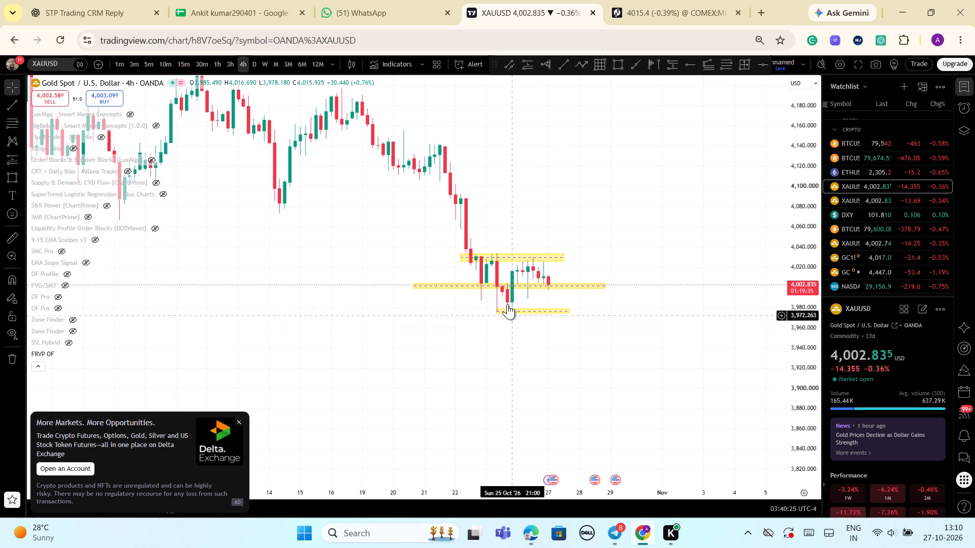
Reshape the lowest yellow zone to span about 3,975 to 3,985, from 22 Oct 21:00 to 30 Oct 05:00.
left_click_drag(495, 308, 390, 306)
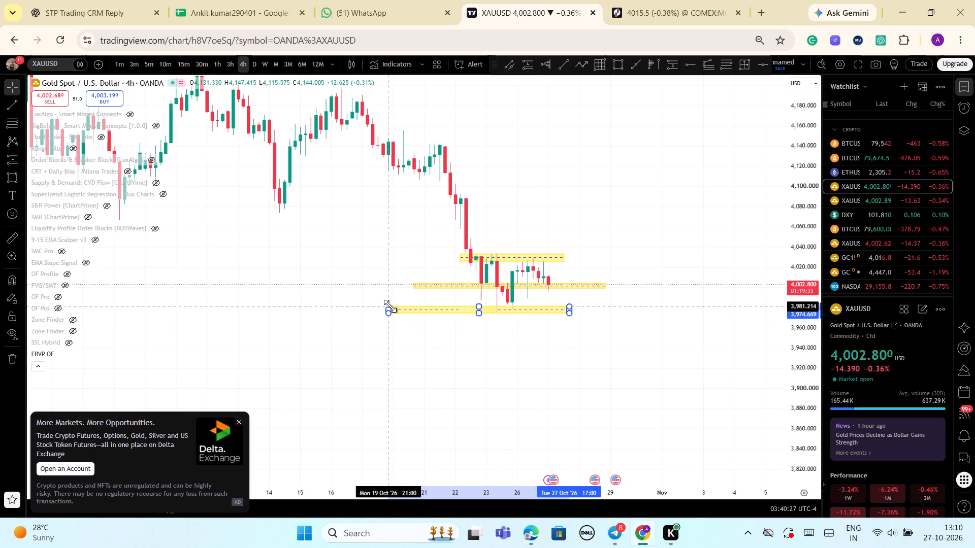
left_click_drag(390, 306, 391, 303)
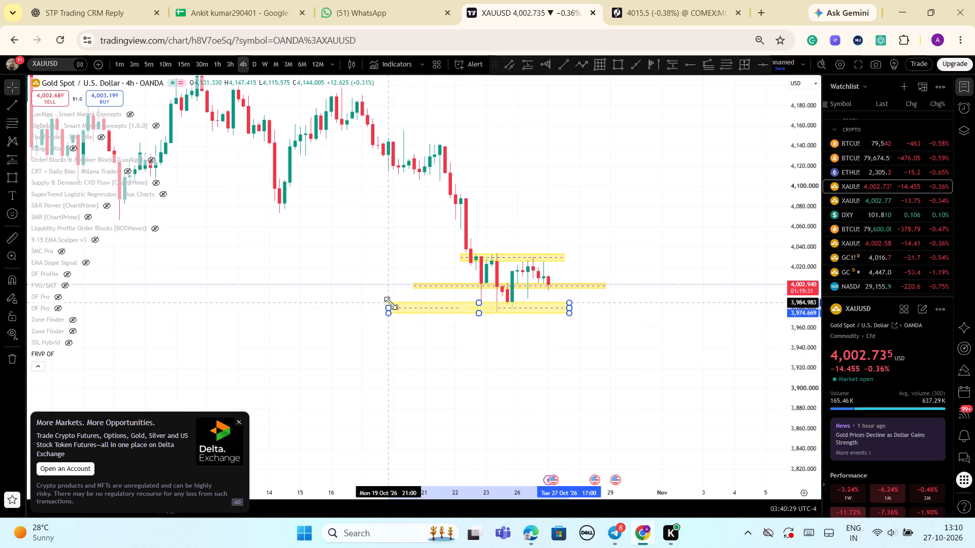
left_click_drag(391, 303, 391, 302)
left_click_drag(568, 309, 630, 317)
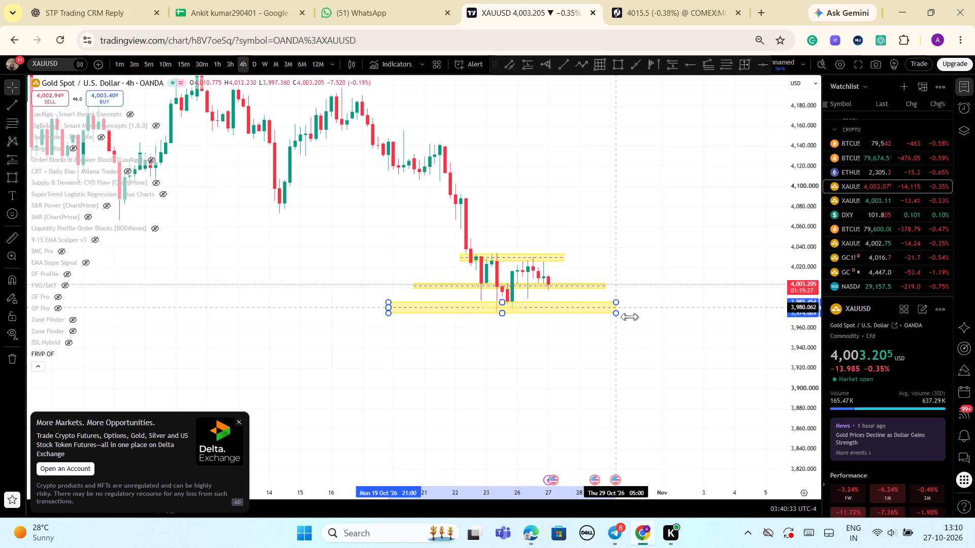
left_click_drag(630, 317, 644, 319)
left_click(624, 366)
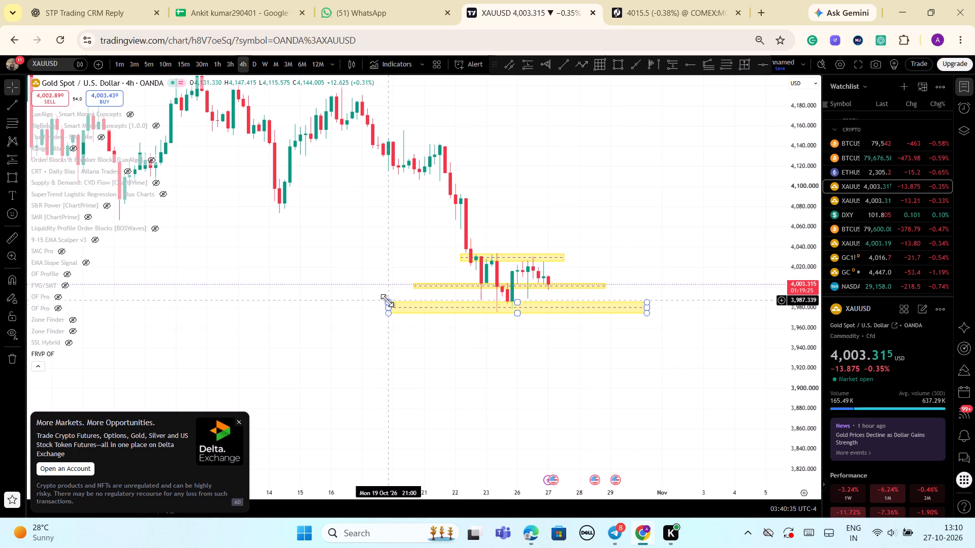
left_click_drag(387, 300, 447, 304)
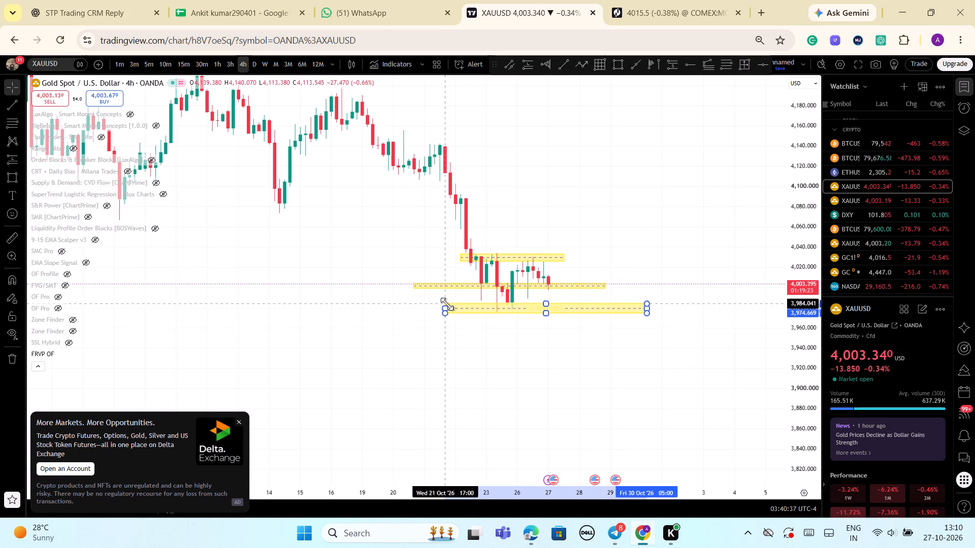
left_click_drag(447, 304, 469, 303)
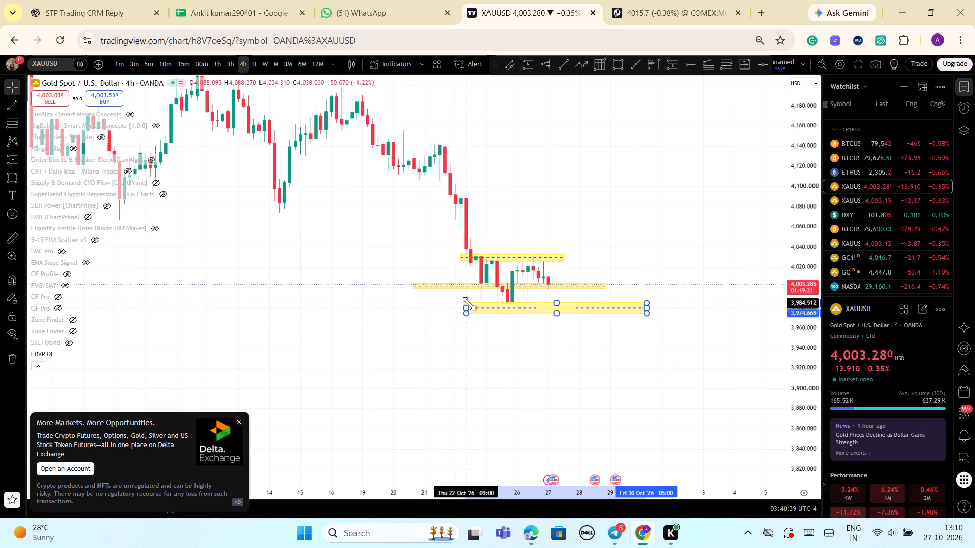
left_click_drag(469, 303, 479, 303)
left_click(503, 385)
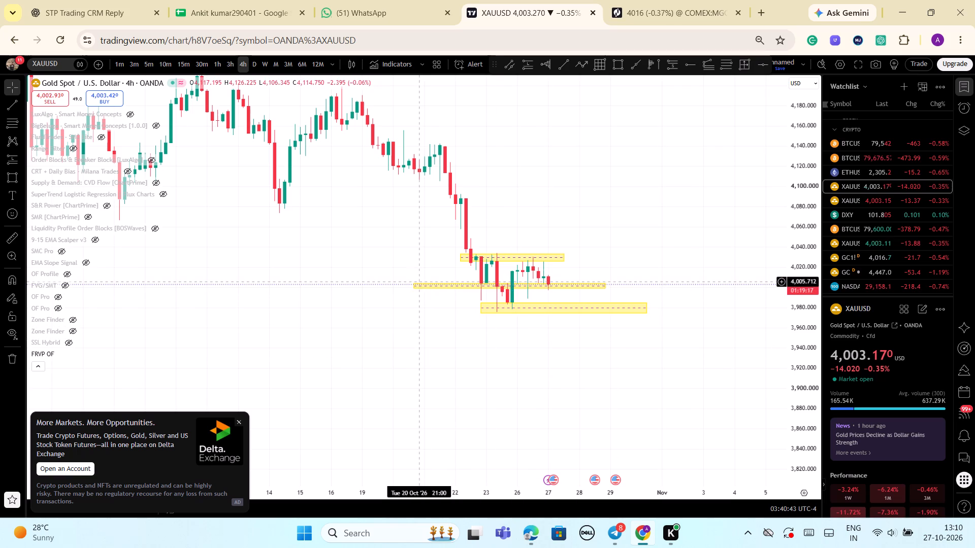
Shorten the middle yellow zone so it starts on 23 Oct, keeping it a thin band from about 3,999 to 4,003.
left_click_drag(413, 282, 458, 282)
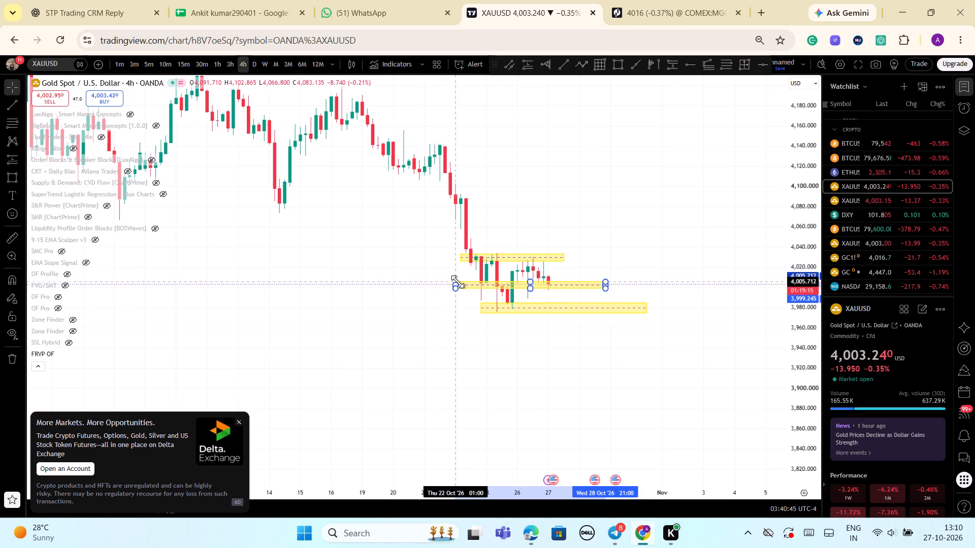
left_click_drag(458, 282, 471, 282)
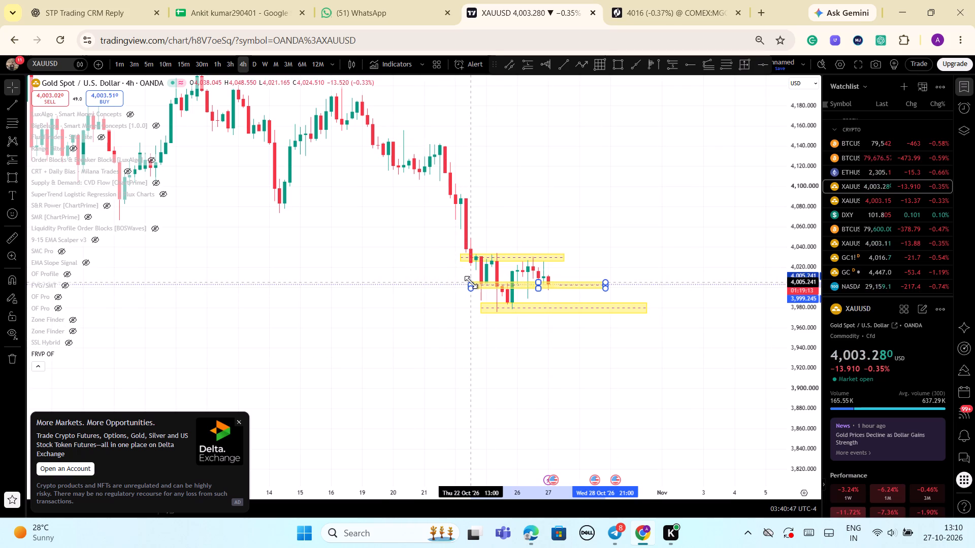
left_click_drag(471, 282, 484, 284)
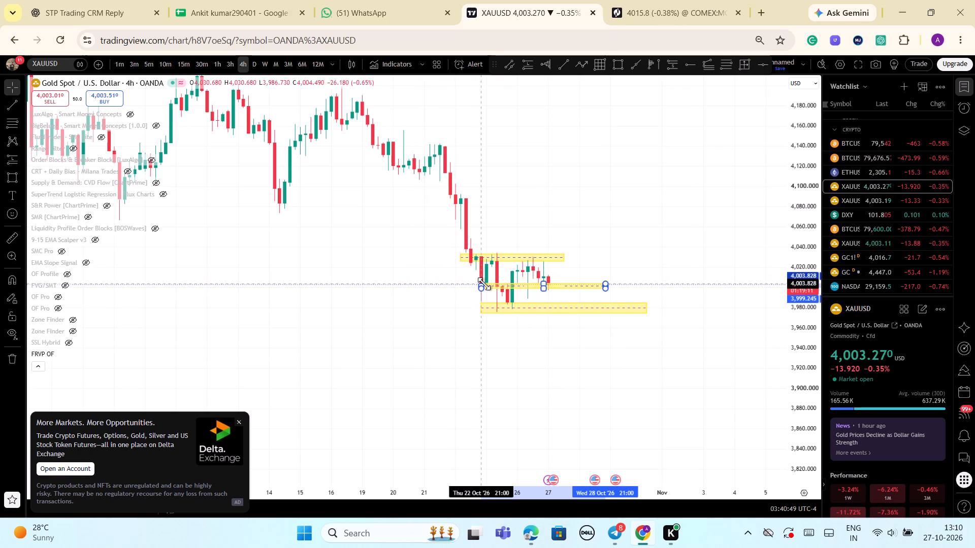
left_click_drag(484, 284, 495, 284)
left_click(453, 332)
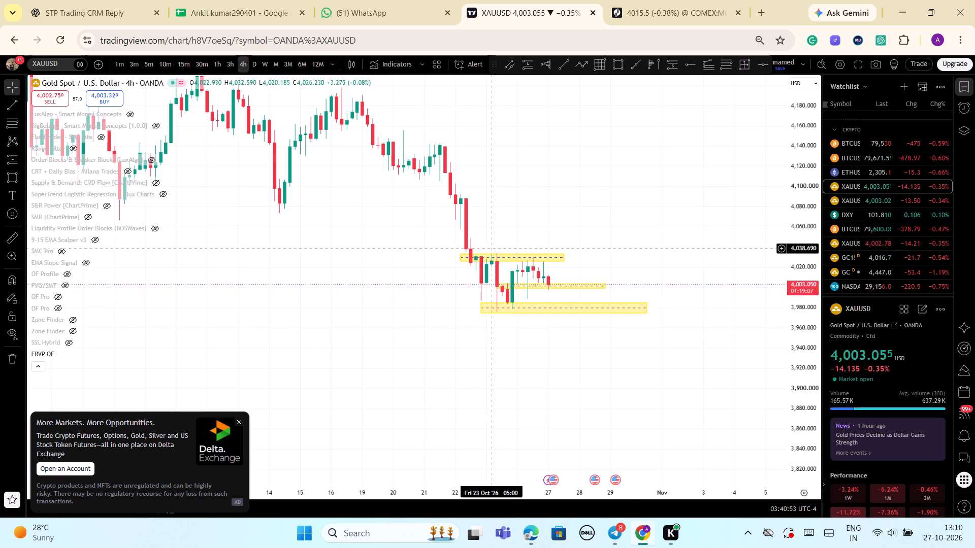
Move the uppermost yellow zone's start to 22 Oct 21:00, with its top edge at about 4,032.
left_click_drag(459, 252, 480, 255)
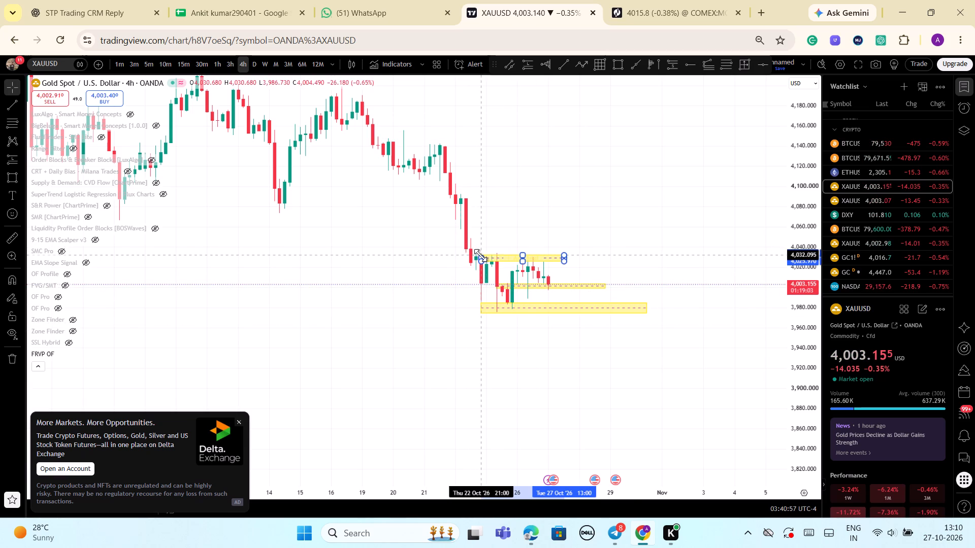
left_click_drag(480, 255, 481, 255)
left_click(569, 219)
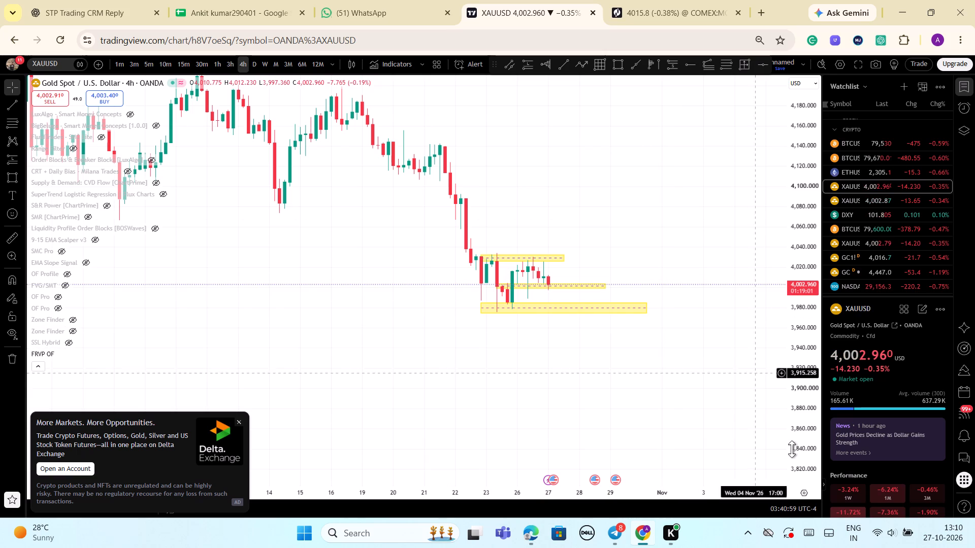
Switch the XAUUSD chart to the 3-minute timeframe.
left_click_drag(803, 430, 791, 405)
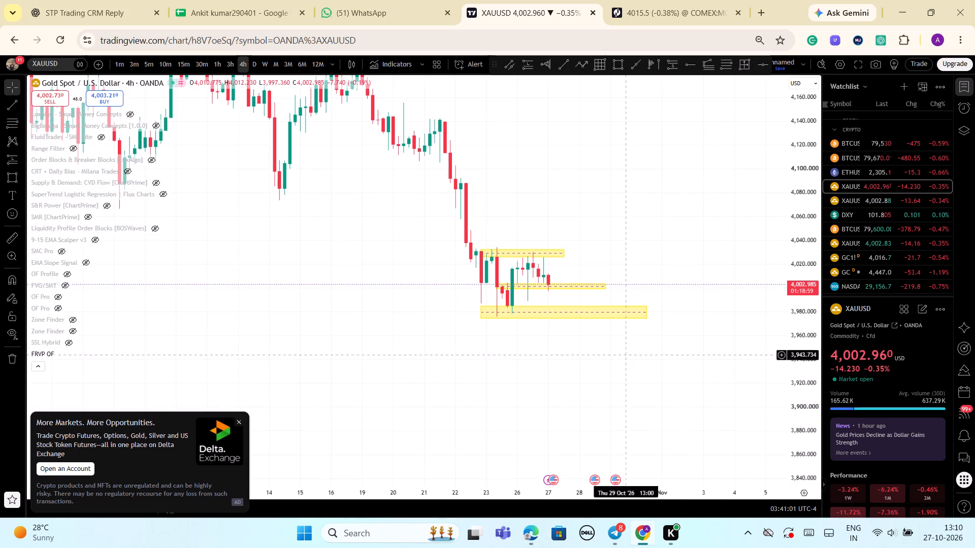
left_click(134, 61)
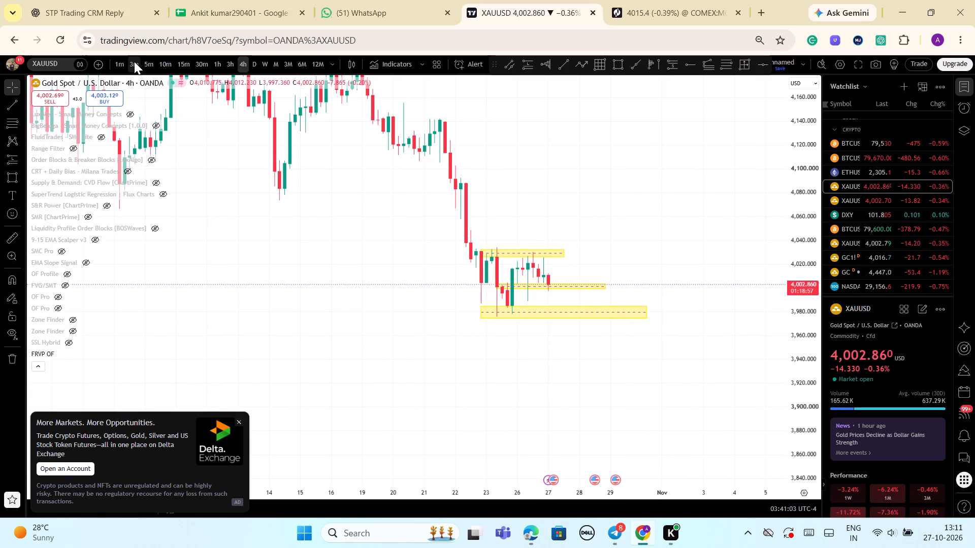
Examine the 3-minute price action of 26 and 27 Oct against the three yellow zones and the volume profile levels.
scroll(758, 260, "down", 3)
scroll(779, 320, "down", 4)
scroll(802, 384, "down", 4)
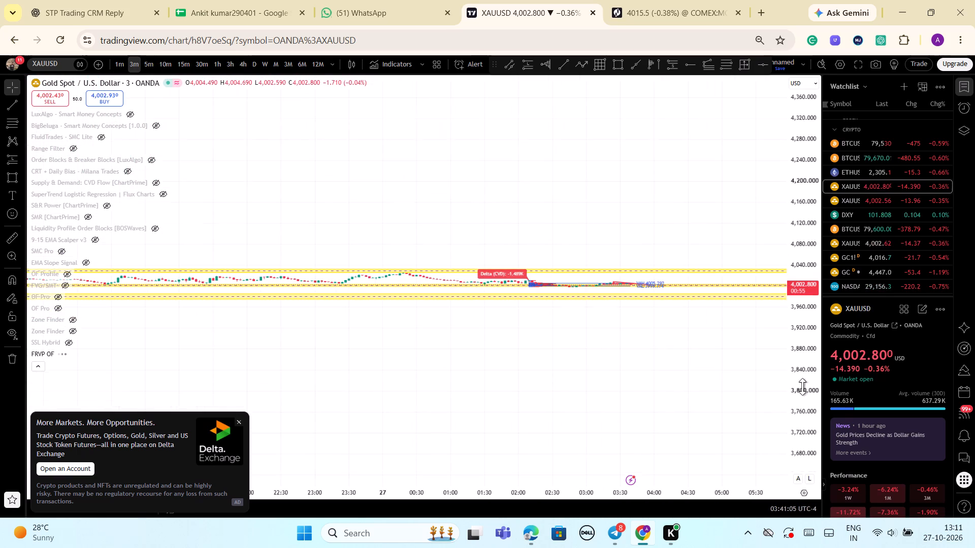
left_click_drag(810, 437, 783, 179)
scroll(653, 397, "down", 2)
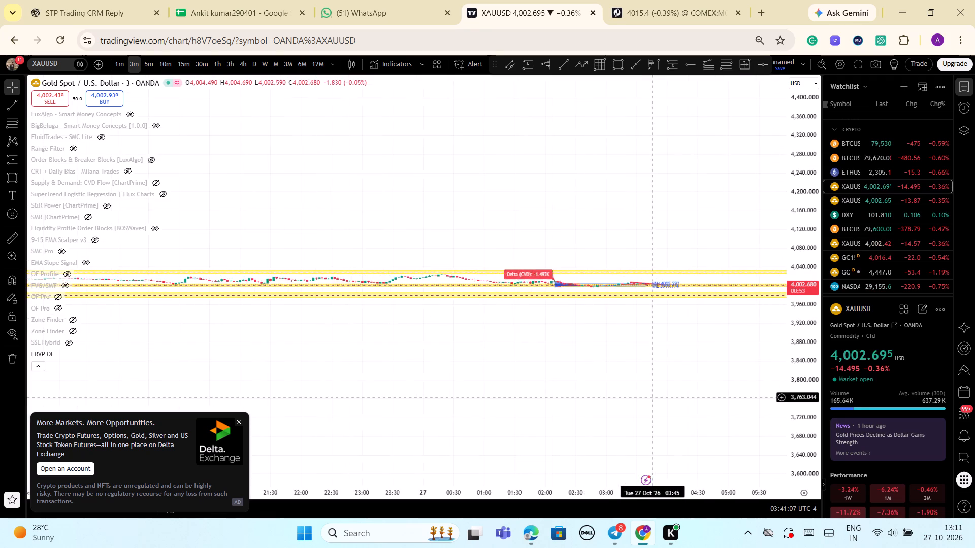
scroll(652, 397, "down", 11)
left_click_drag(807, 456, 807, 456)
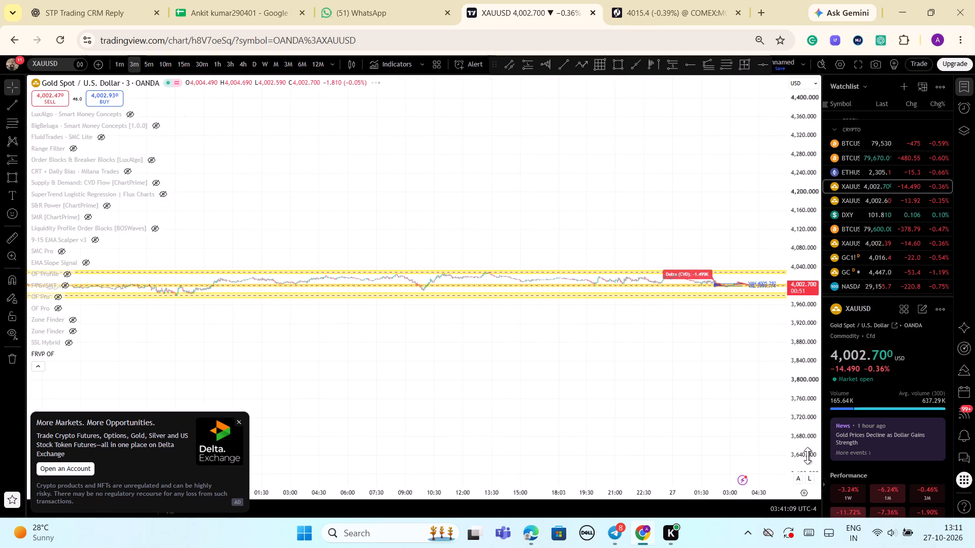
left_click_drag(807, 456, 771, 255)
left_click_drag(805, 445, 773, 262)
scroll(778, 338, "up", 3)
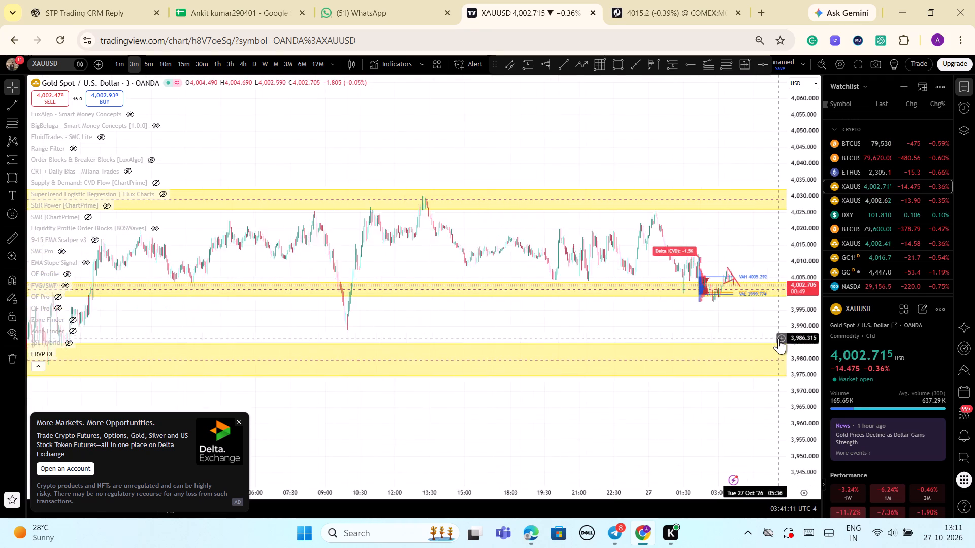
scroll(778, 344, "up", 4)
left_click_drag(796, 423, 799, 260)
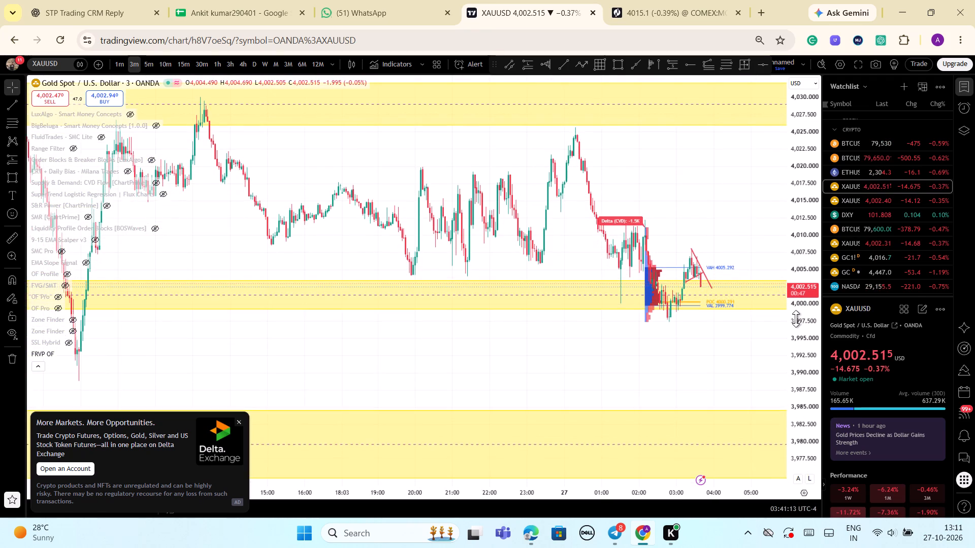
scroll(796, 319, "up", 4)
scroll(795, 320, "down", 4)
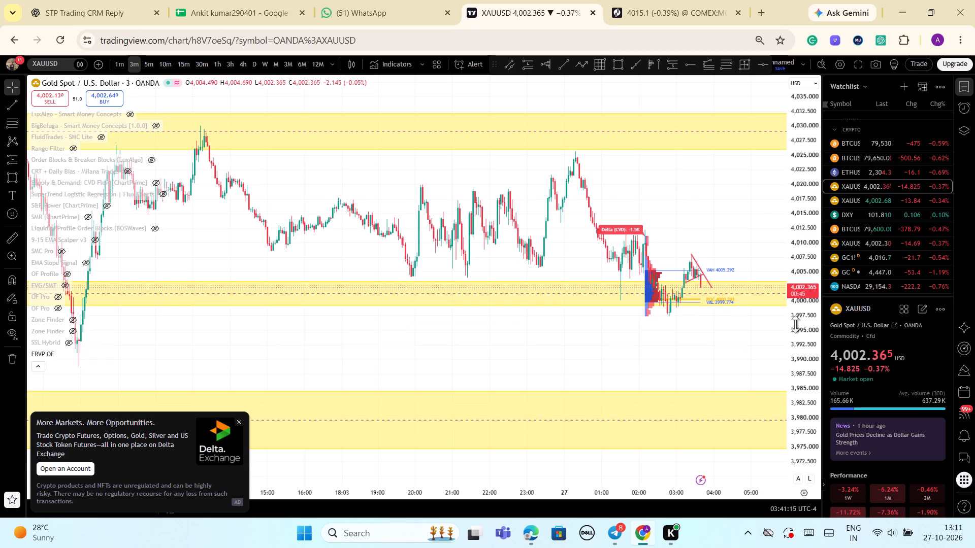
scroll(781, 334, "down", 5)
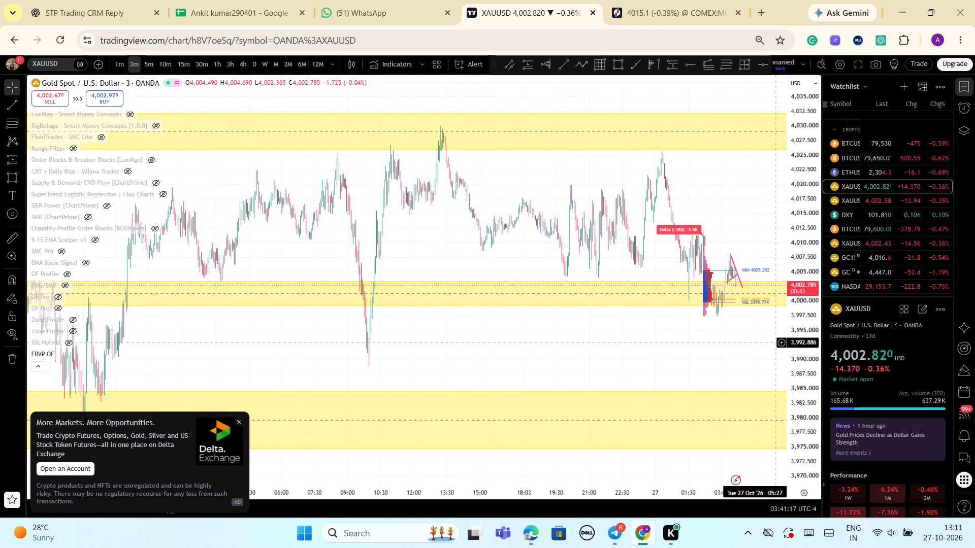
scroll(775, 342, "down", 1)
scroll(775, 342, "up", 4)
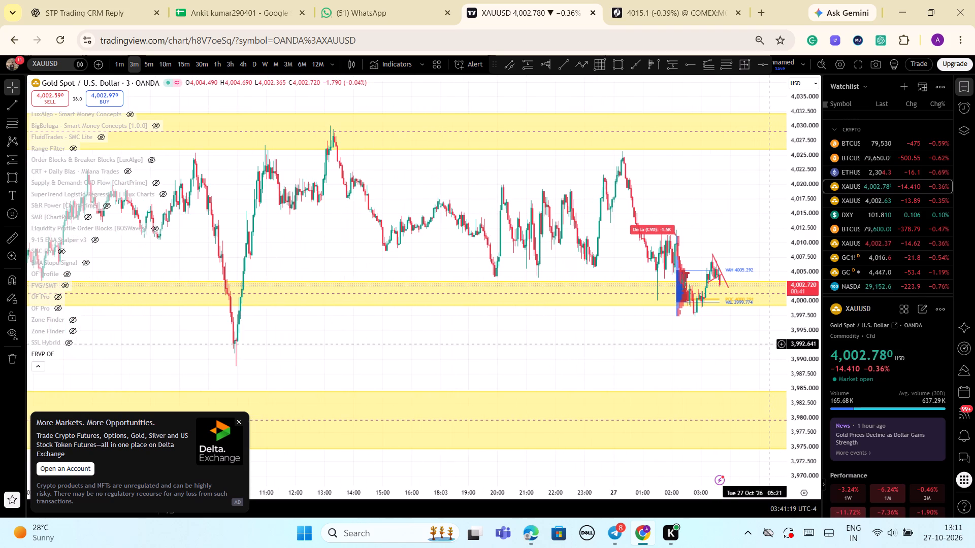
scroll(769, 344, "up", 4)
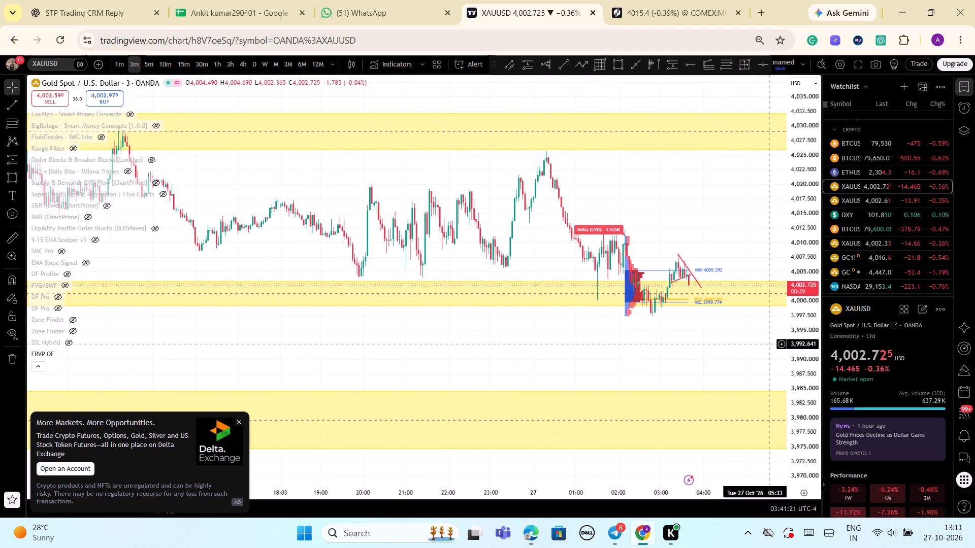
scroll(769, 344, "up", 2)
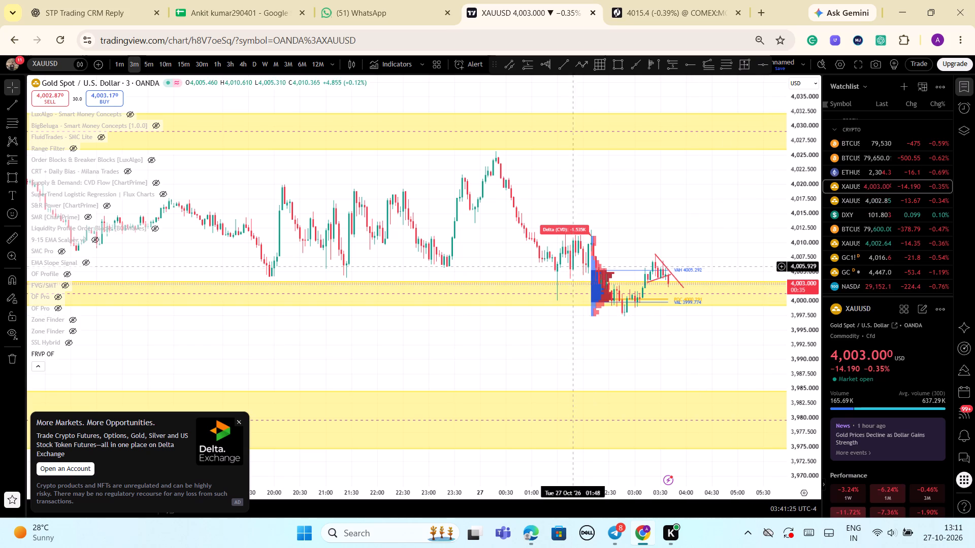
Move the FRVP OF volume profile's start to 27 Oct 03:03, near the beginning of the latest rise.
left_click_drag(593, 281, 625, 286)
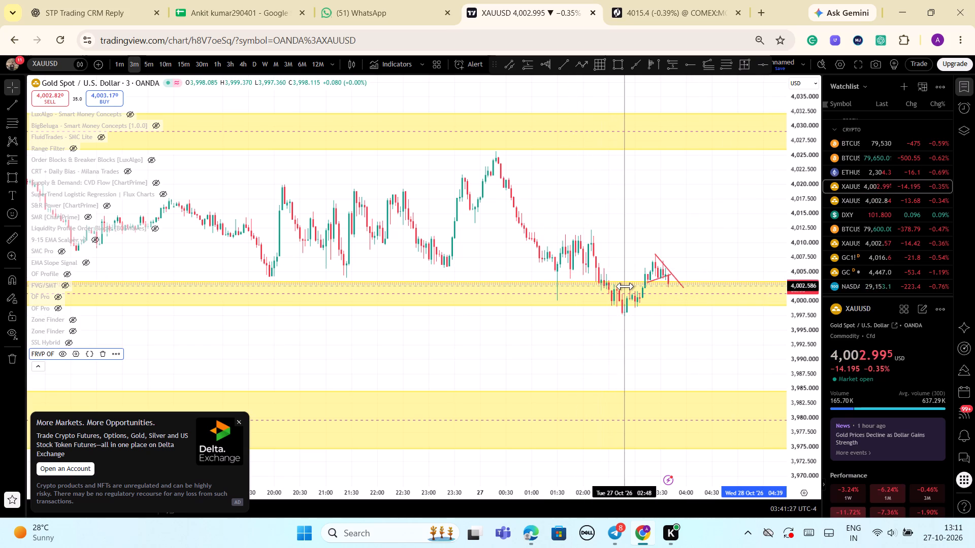
left_click_drag(625, 286, 624, 288)
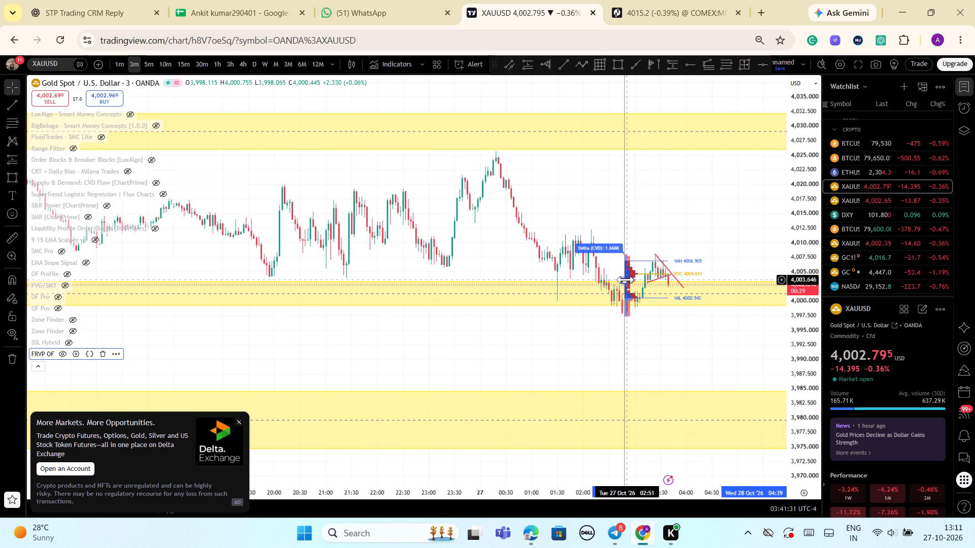
left_click_drag(626, 280, 640, 282)
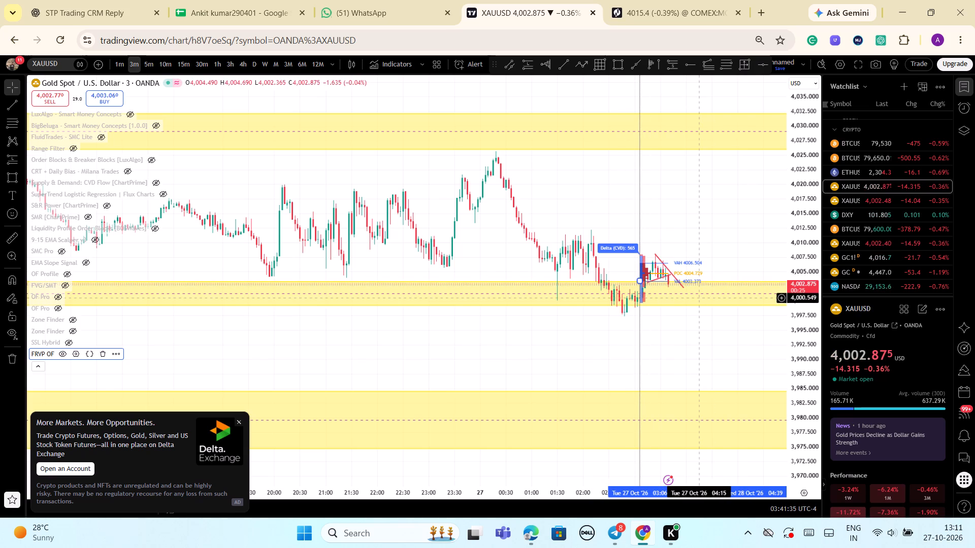
scroll(699, 297, "up", 4)
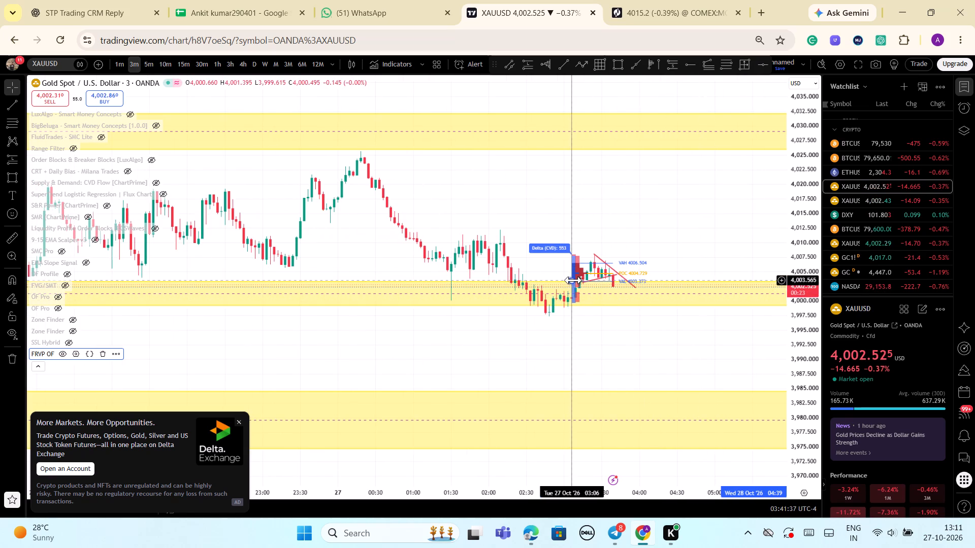
left_click_drag(573, 280, 568, 285)
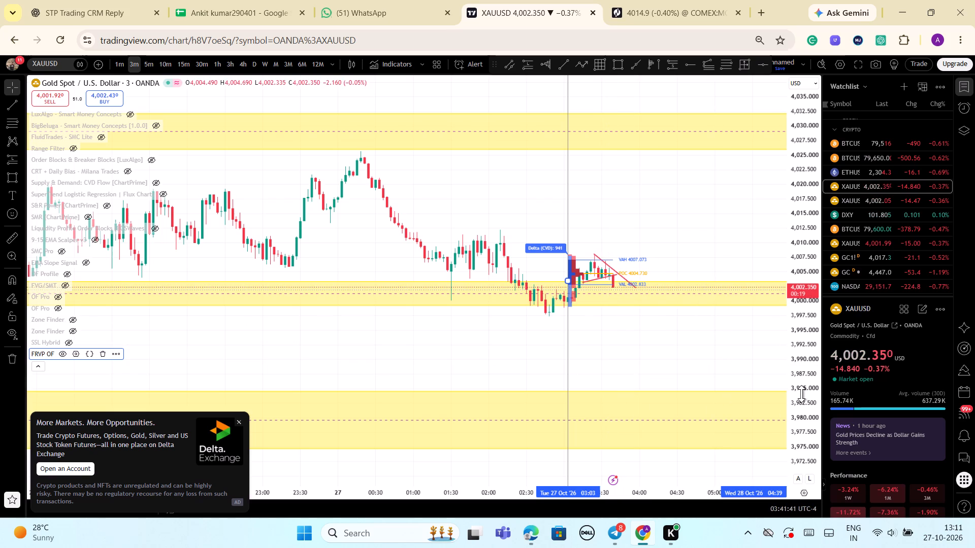
Move the FRVP OF volume profile's start back to 27 Oct 02:48, at the swing low before the latest rise.
left_click_drag(798, 399, 812, 230)
scroll(676, 297, "up", 2)
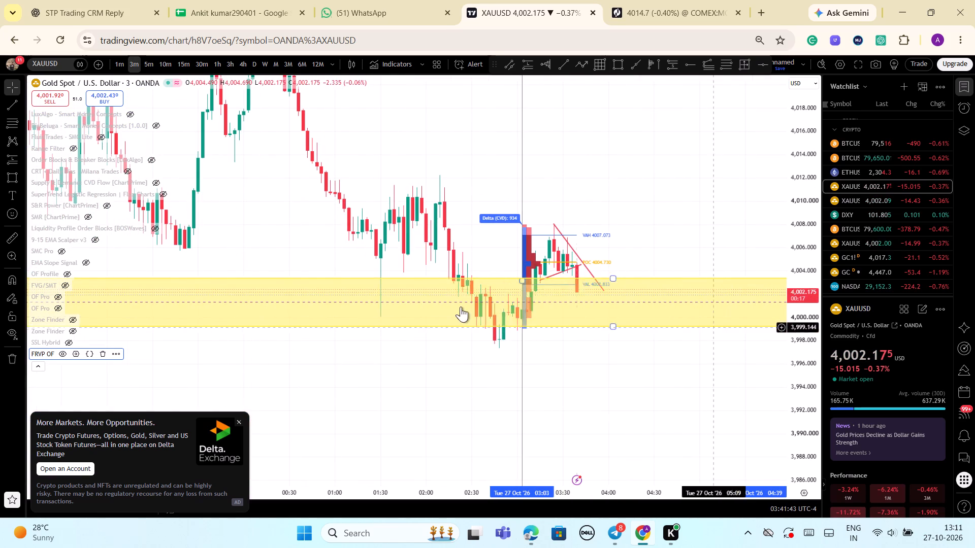
left_click_drag(795, 110, 795, 116)
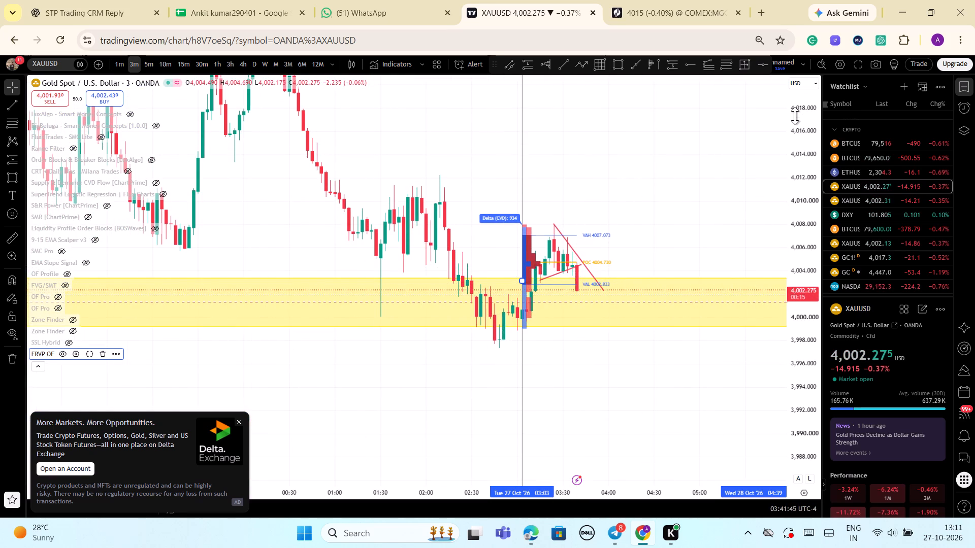
left_click_drag(795, 116, 830, 284)
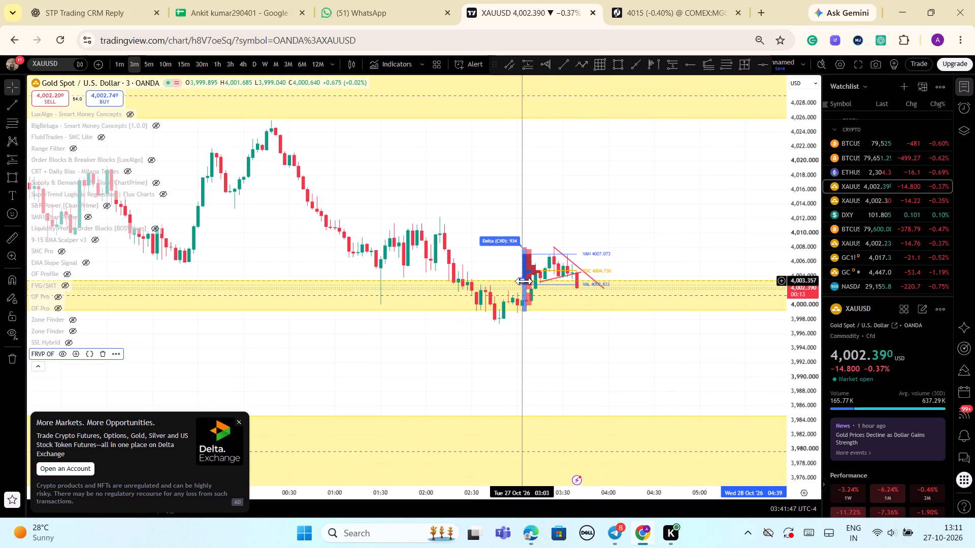
left_click_drag(524, 281, 506, 289)
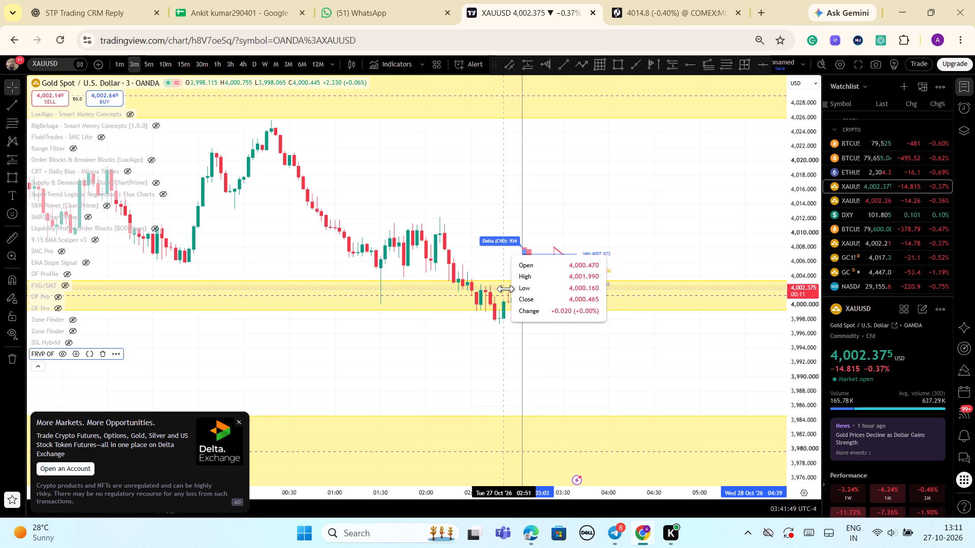
left_click_drag(506, 289, 497, 293)
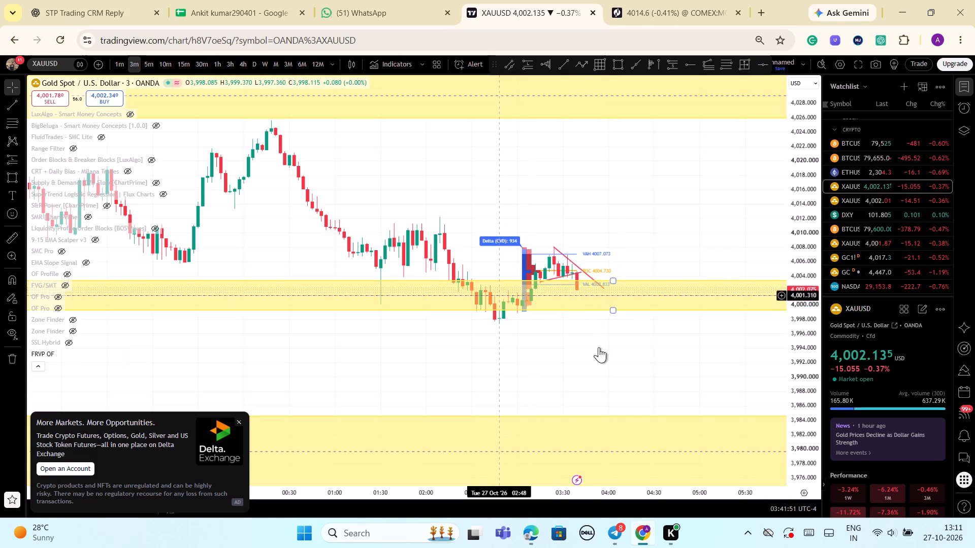
left_click(621, 349)
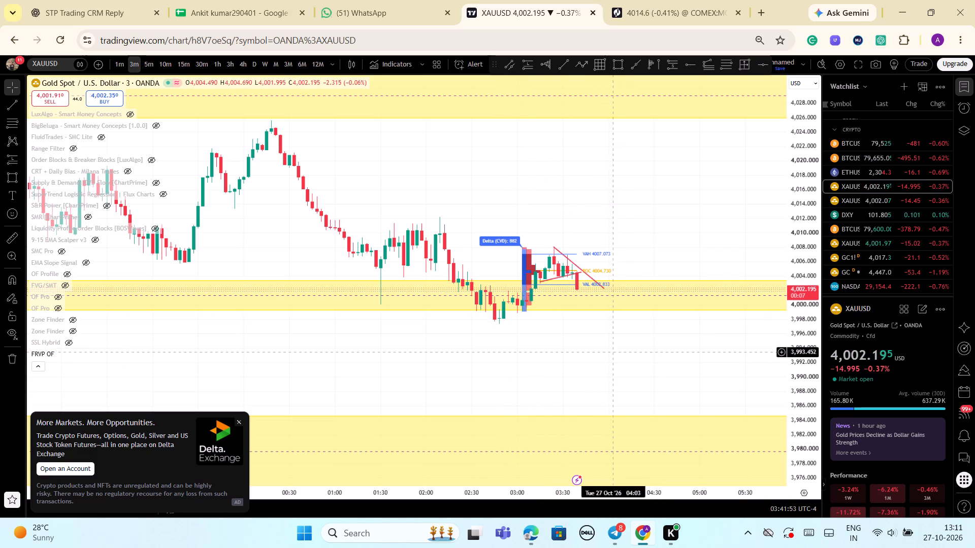
left_click_drag(523, 281, 521, 281)
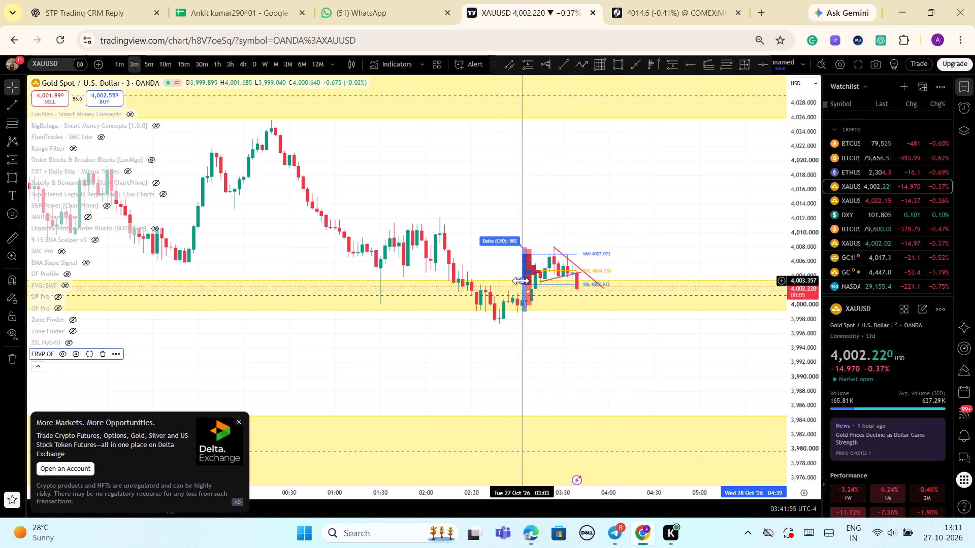
left_click_drag(521, 281, 498, 285)
left_click(563, 339)
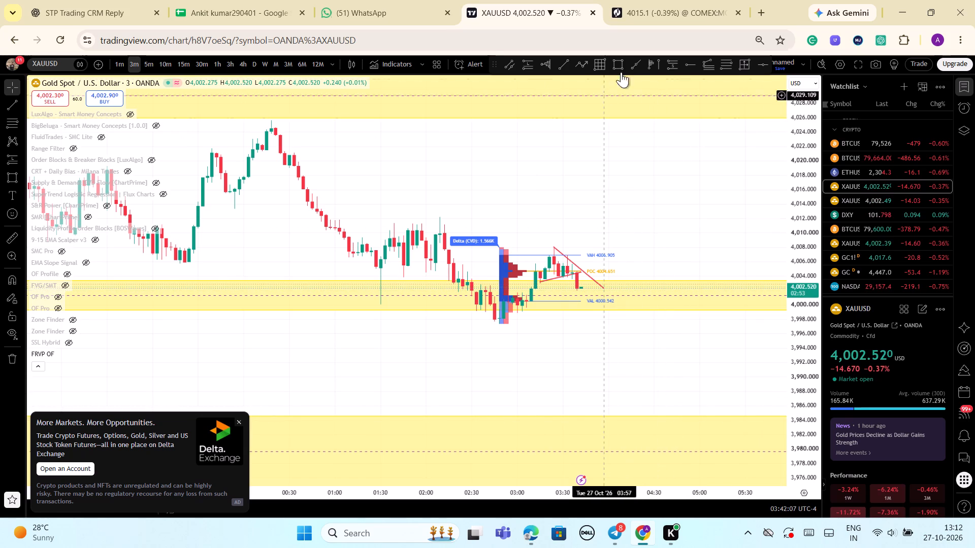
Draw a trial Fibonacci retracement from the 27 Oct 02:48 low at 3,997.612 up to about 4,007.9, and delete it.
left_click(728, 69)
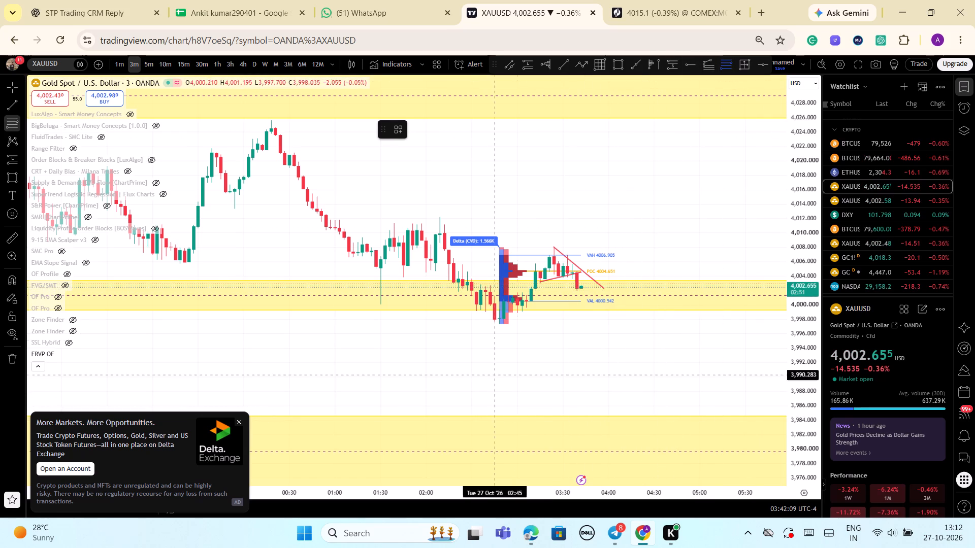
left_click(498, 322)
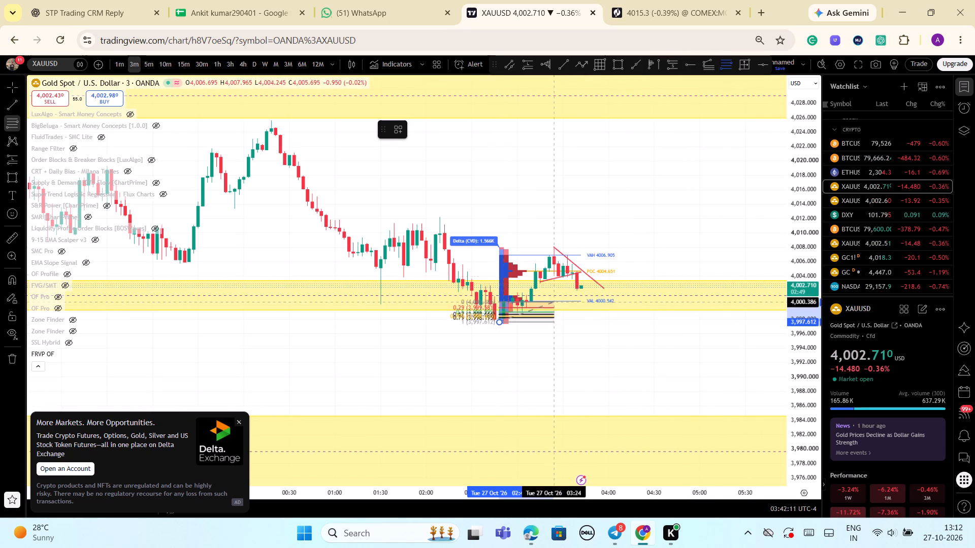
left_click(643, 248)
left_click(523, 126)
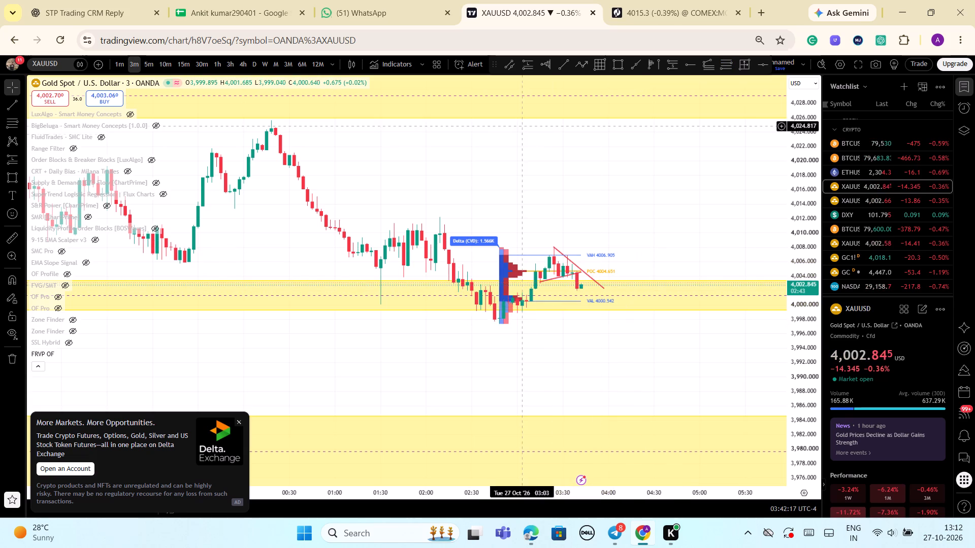
Place a long position at 27 Oct 03:45 with entry at 4,000.666, target at 4,020.750 and stop at 3,999.287.
scroll(671, 306, "down", 1)
left_click_drag(810, 408, 791, 338)
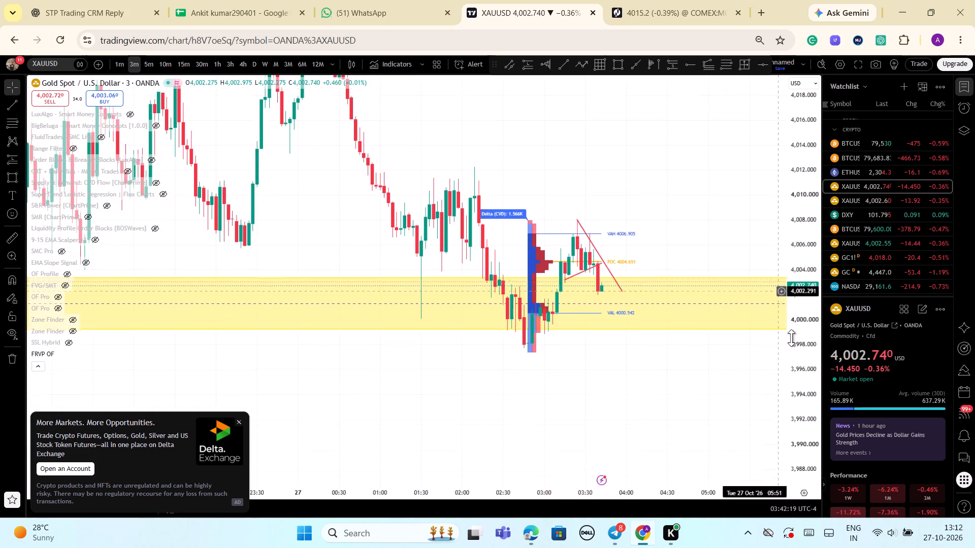
left_click_drag(791, 338, 791, 338)
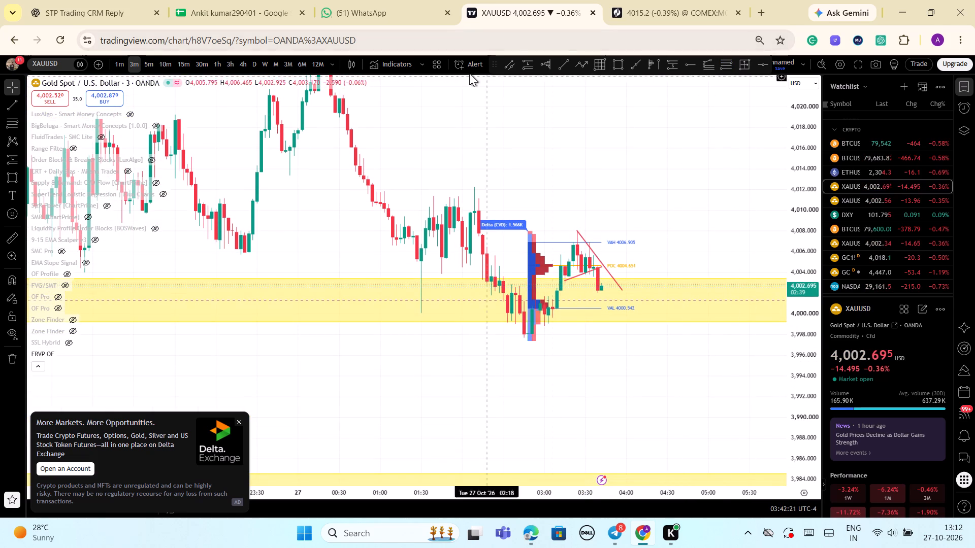
left_click(523, 64)
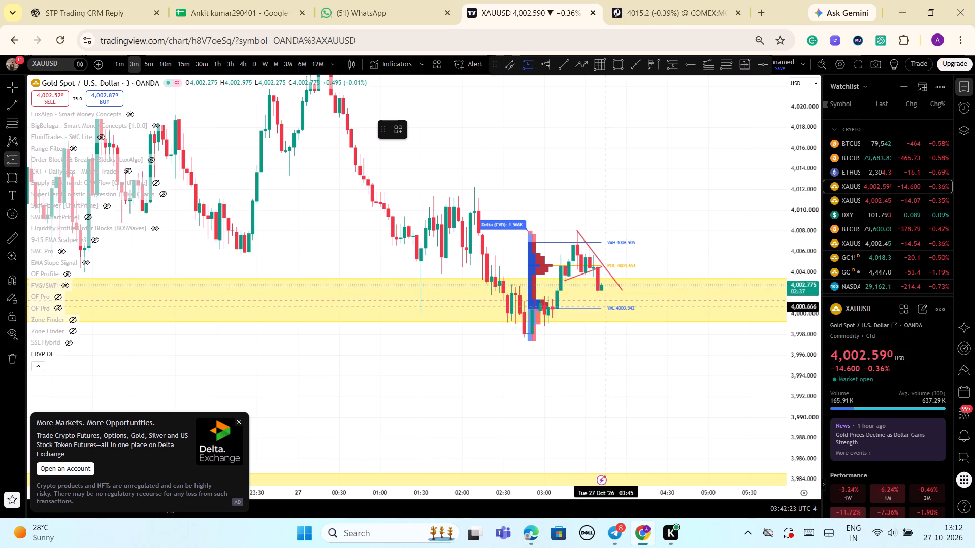
left_click(607, 307)
left_click_drag(608, 247, 591, 205)
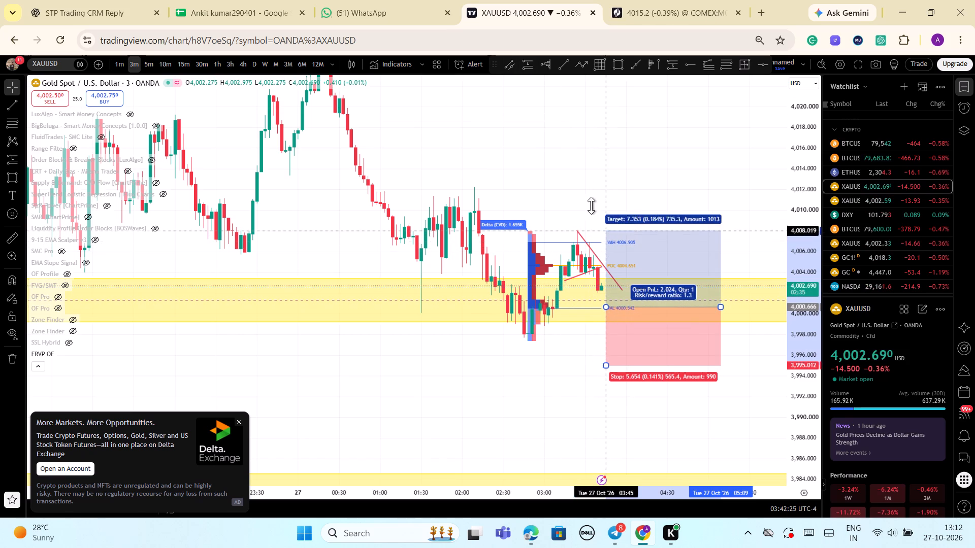
left_click_drag(591, 205, 603, 100)
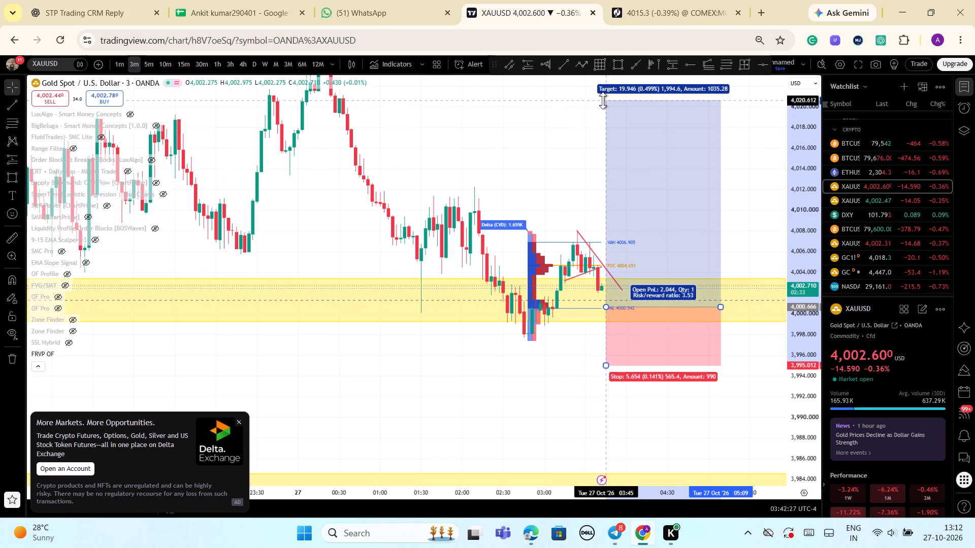
left_click_drag(603, 100, 602, 99)
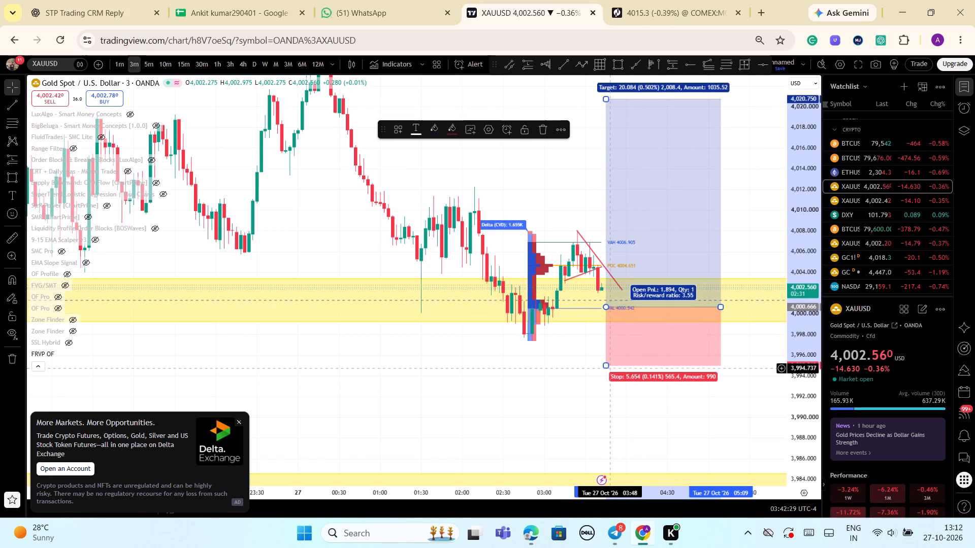
left_click_drag(606, 366, 596, 321)
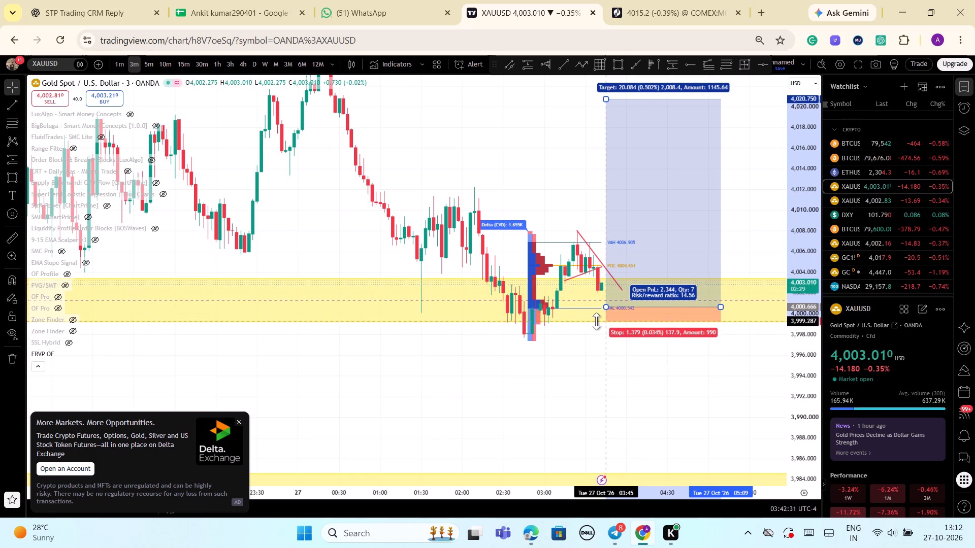
left_click_drag(596, 321, 597, 321)
left_click(641, 386)
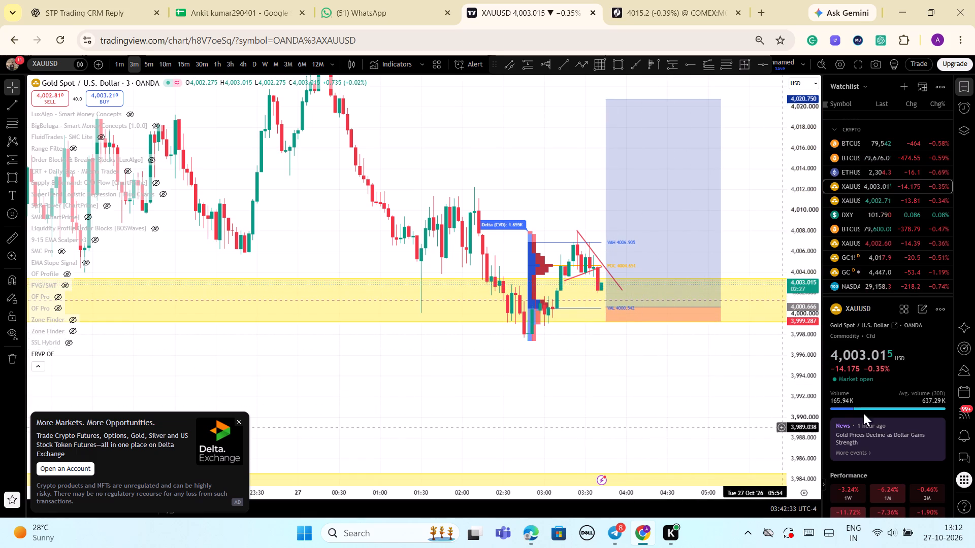
Examine the long position's target and stop against the yellow zones and the volume profile levels.
left_click_drag(800, 381, 810, 421)
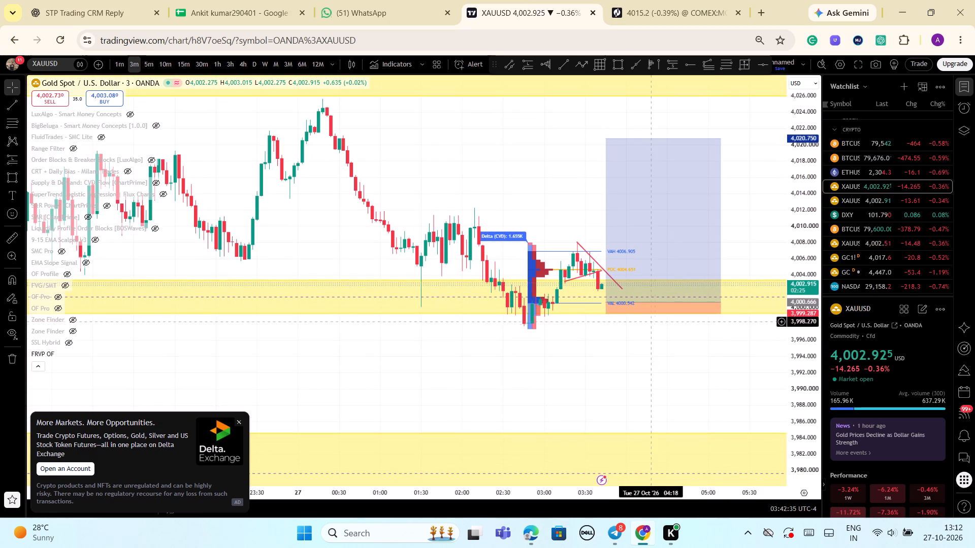
left_click(706, 402)
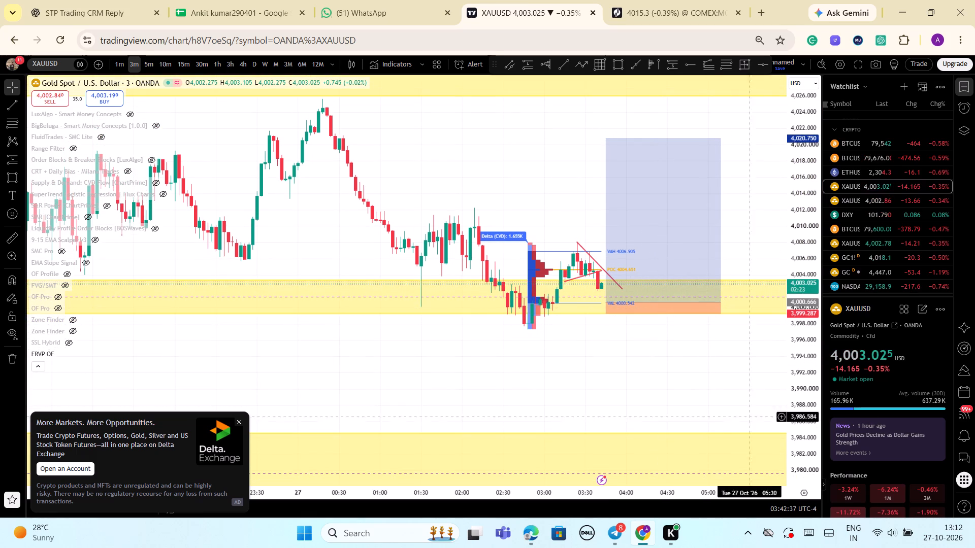
scroll(800, 427, "down", 2)
scroll(800, 427, "up", 4)
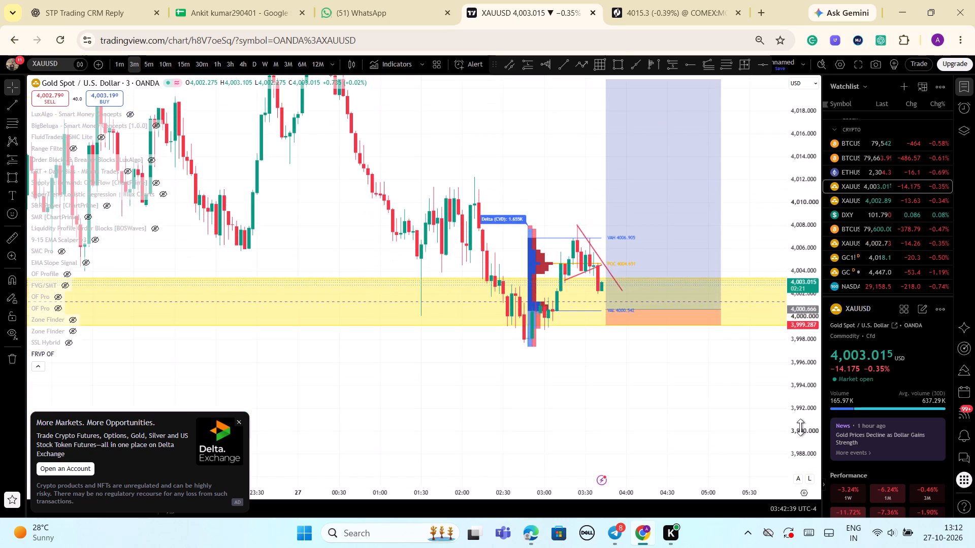
scroll(800, 427, "up", 2)
scroll(800, 427, "down", 1)
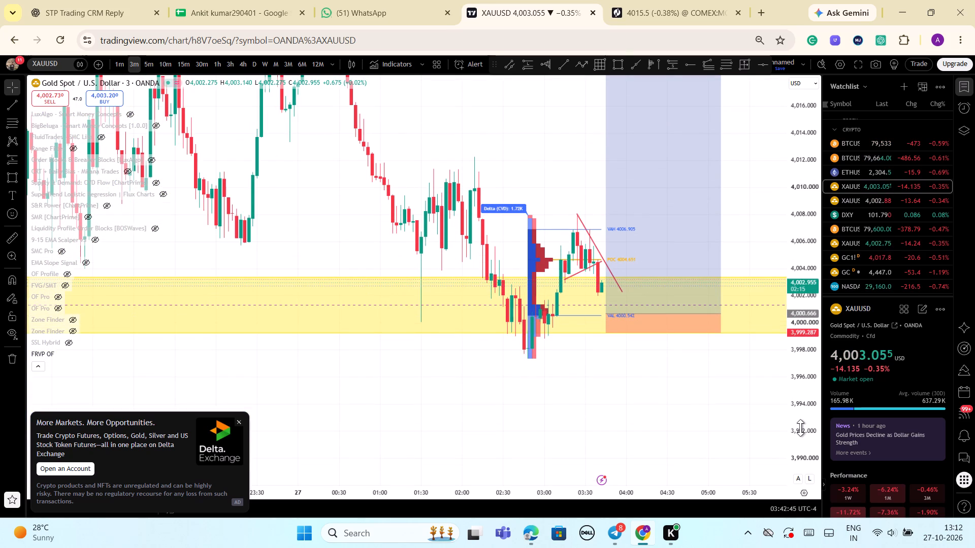
Switch the XAUUSD chart to the 5-minute timeframe.
left_click(152, 67)
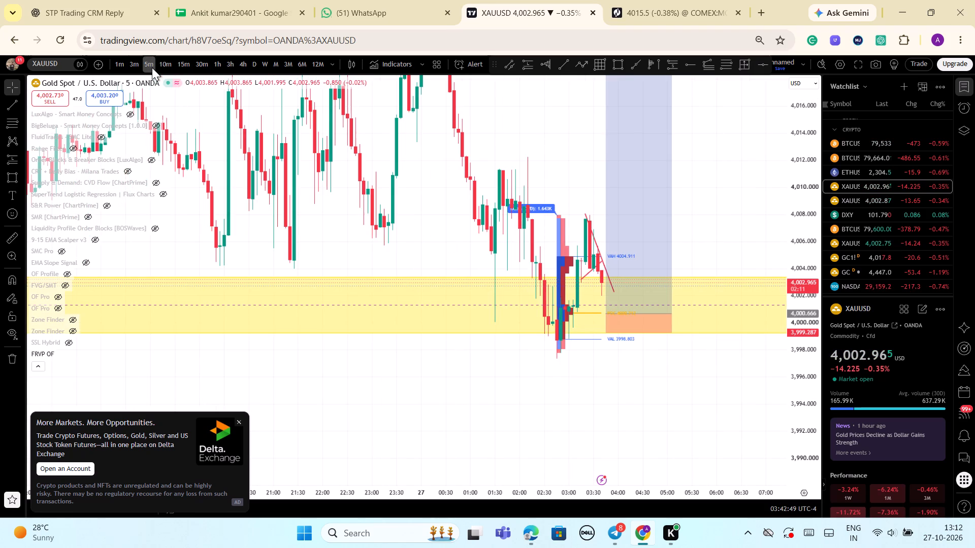
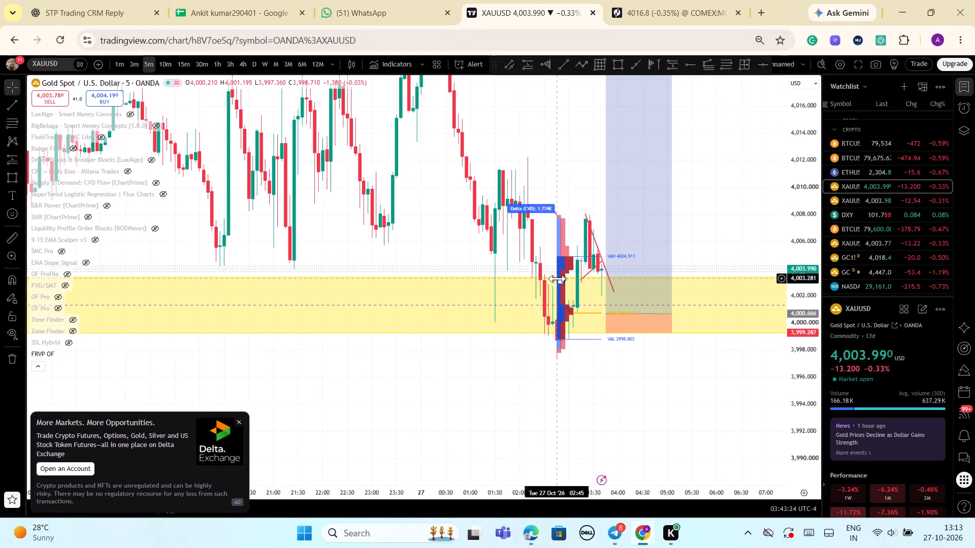
Move the start of the FRVP OF fixed-range volume profile on the XAUUSD chart to 27 Oct 03:10.
left_click_drag(558, 279, 576, 281)
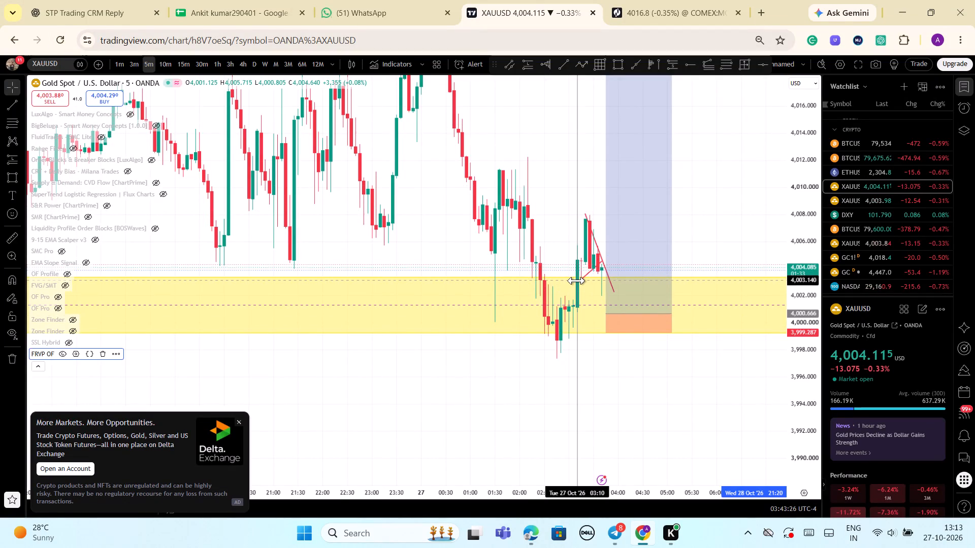
left_click_drag(576, 281, 574, 282)
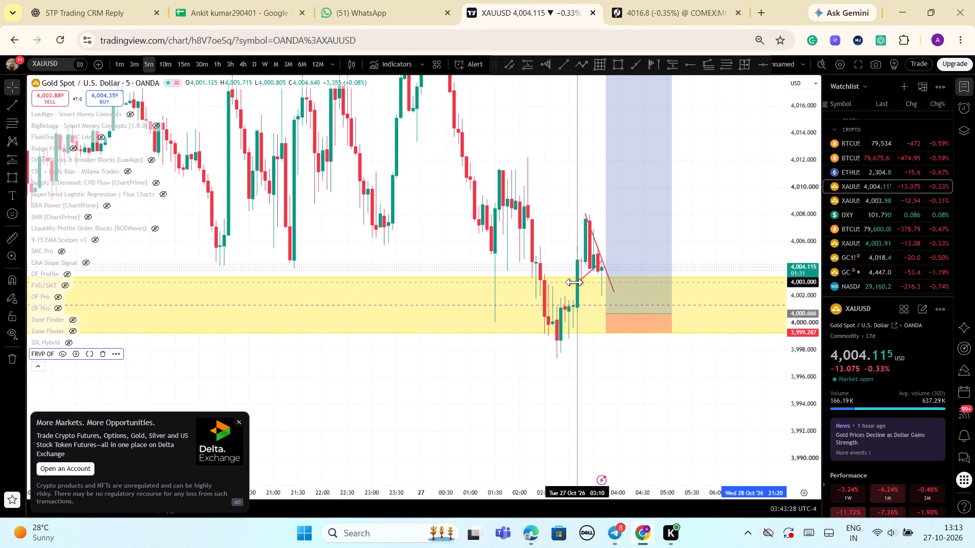
left_click_drag(574, 282, 573, 284)
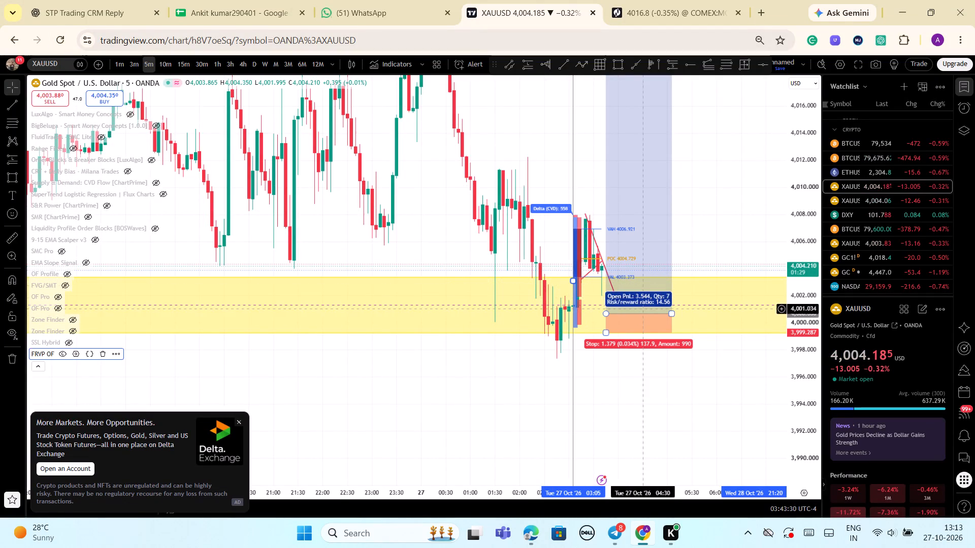
left_click_drag(572, 278, 581, 278)
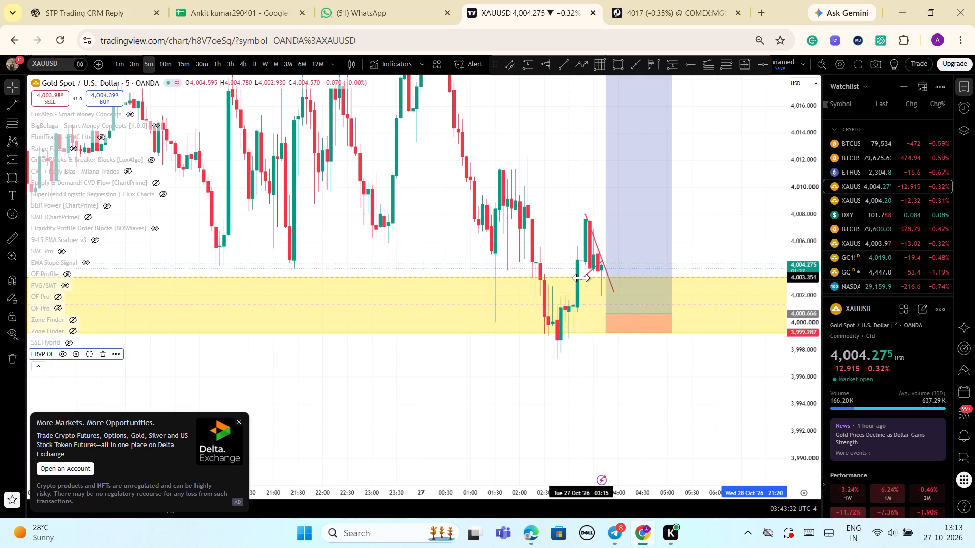
left_click_drag(581, 278, 577, 280)
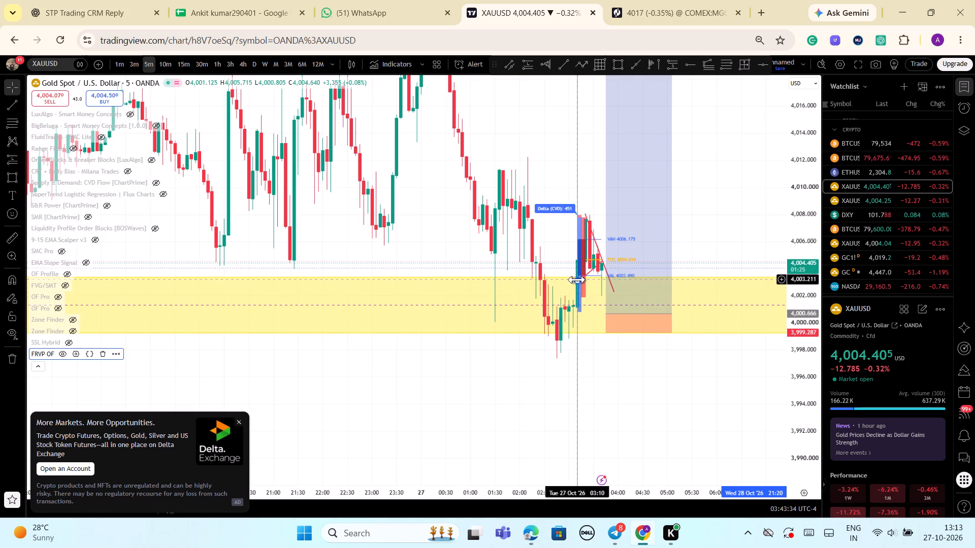
Switch to GoCharting and buy 2 MGC1! contracts at market, as two orders of quantity 1.
left_click_drag(801, 291, 802, 334)
scroll(772, 316, "up", 2)
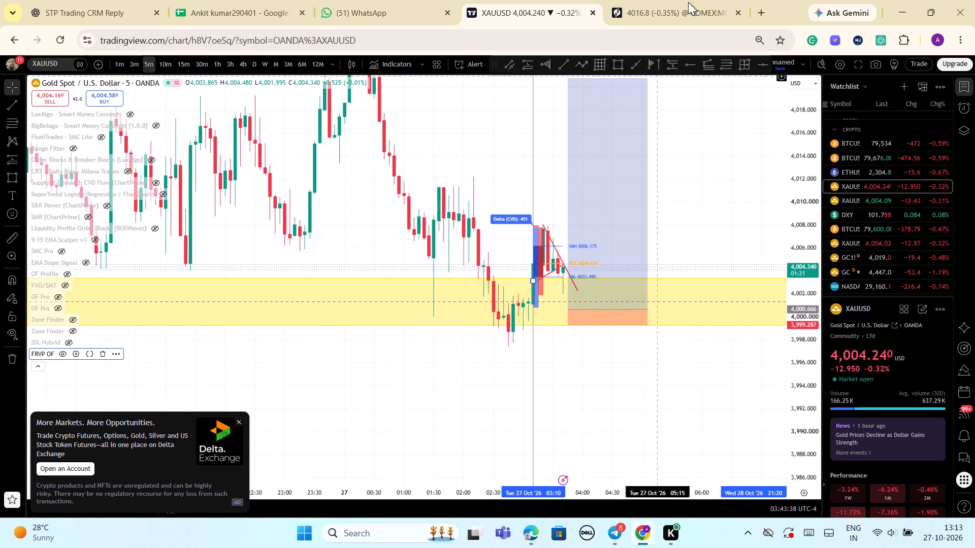
left_click(661, 9)
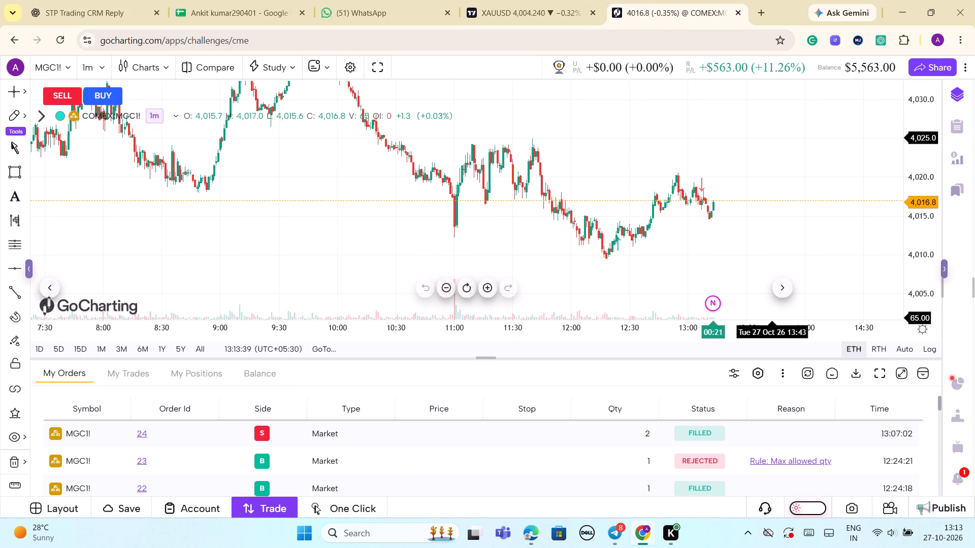
double_click(110, 97)
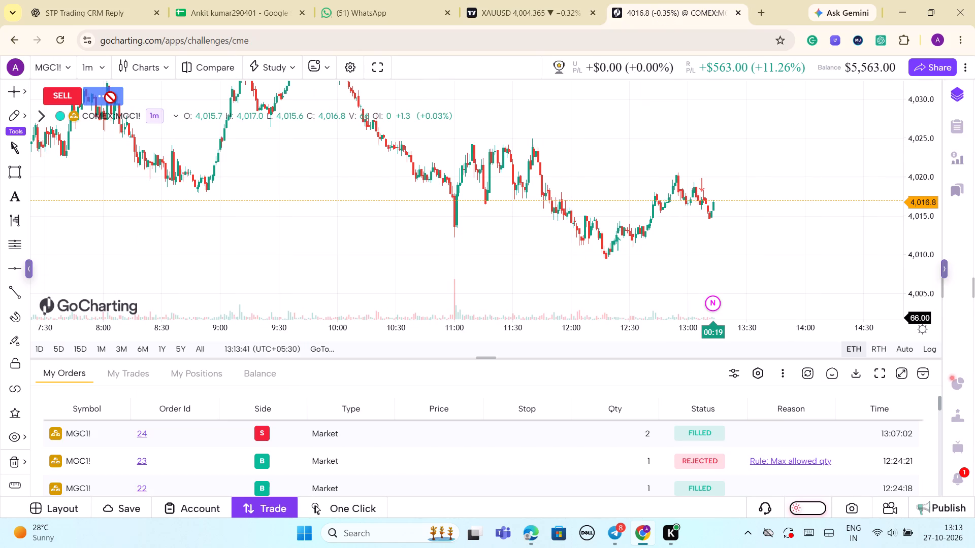
triple_click(110, 97)
double_click(110, 97)
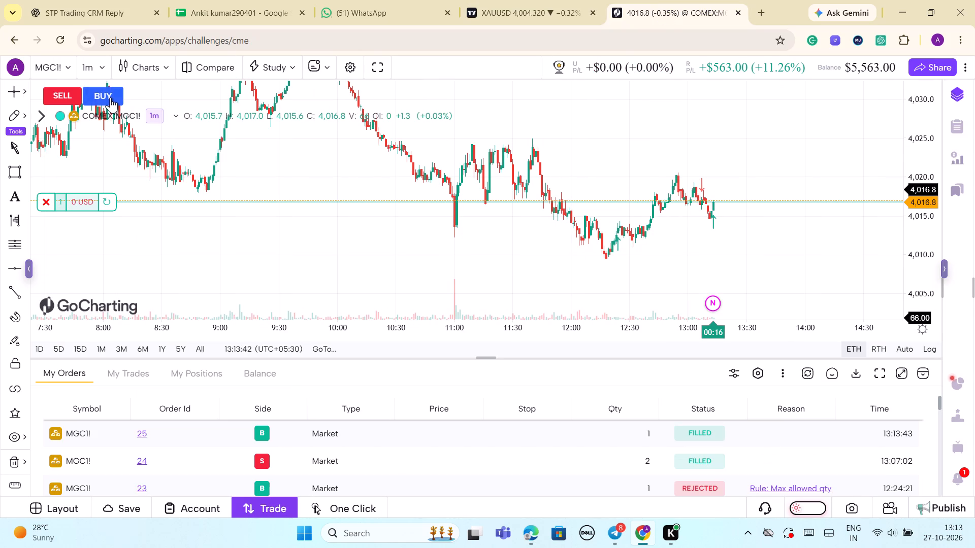
triple_click(111, 97)
left_click(111, 97)
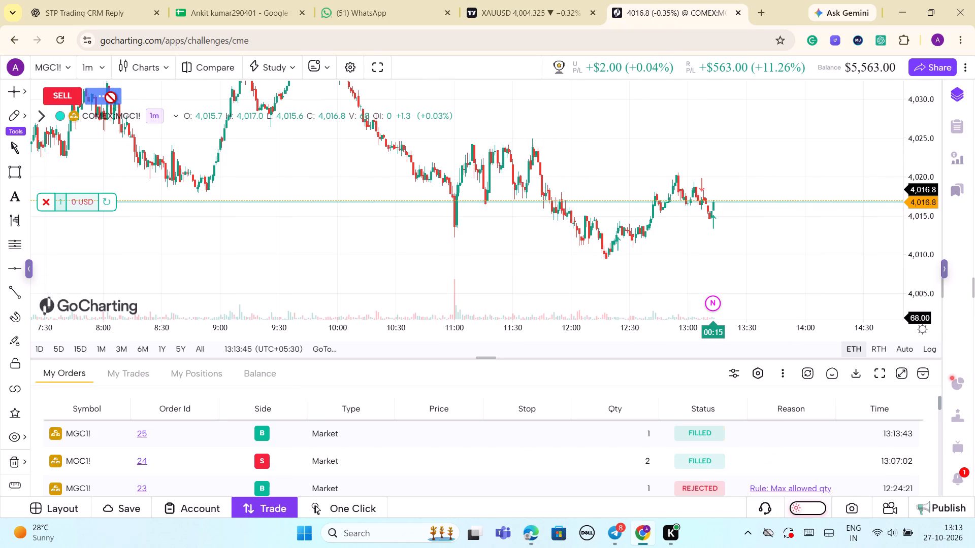
Review the MGC1! order history down to order 01, checking sides, quantities, statuses and rejection reasons.
left_click_drag(922, 251, 922, 280)
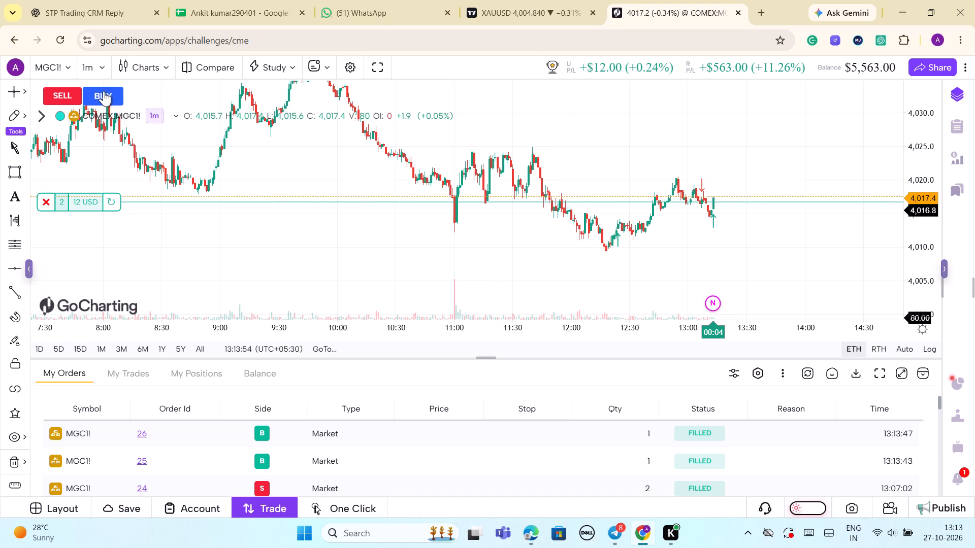
left_click_drag(921, 289, 920, 263)
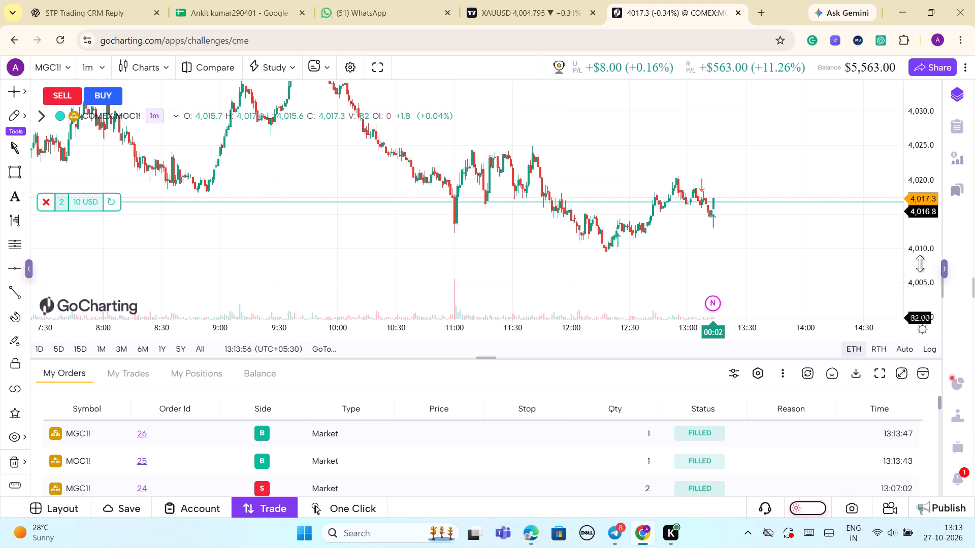
left_click_drag(920, 263, 914, 232)
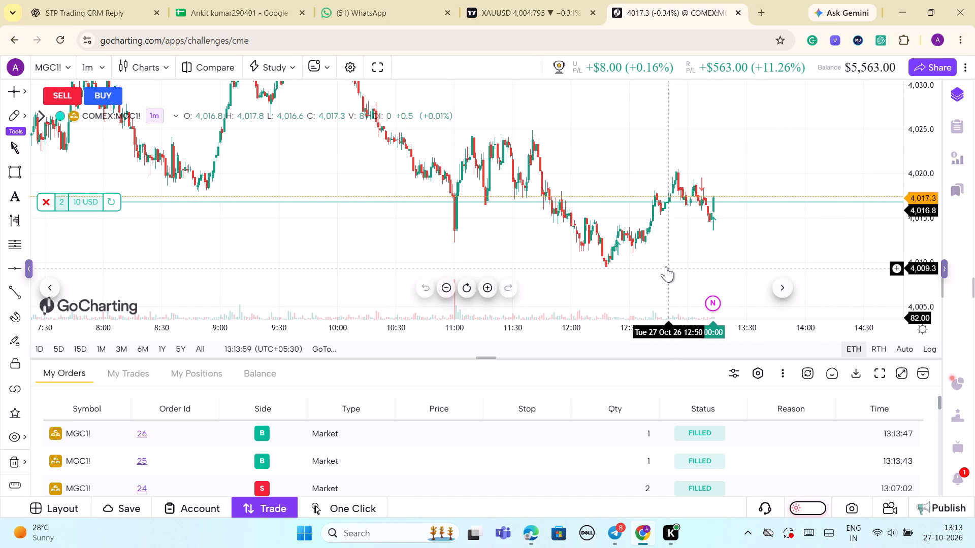
left_click_drag(639, 247, 601, 247)
scroll(612, 462, "down", 1)
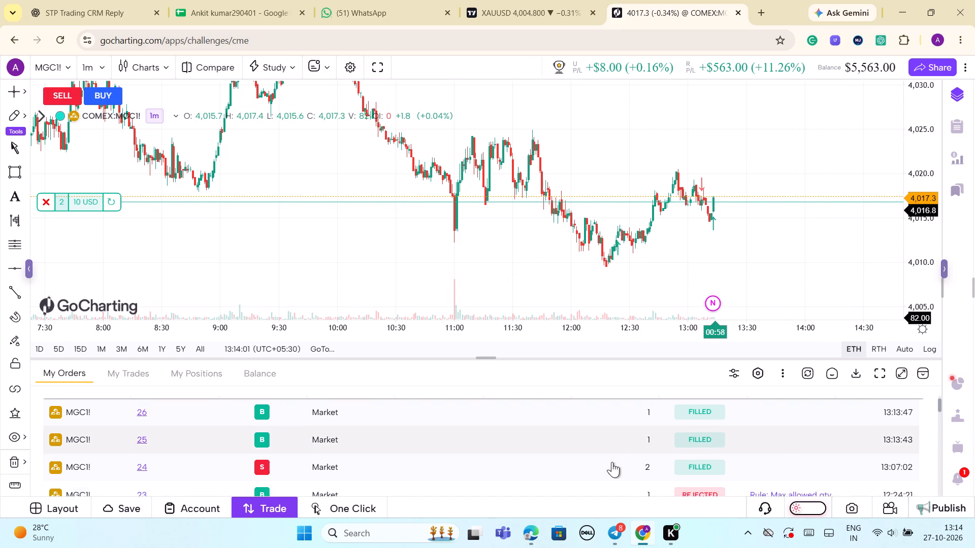
scroll(612, 462, "down", 7)
scroll(612, 462, "up", 3)
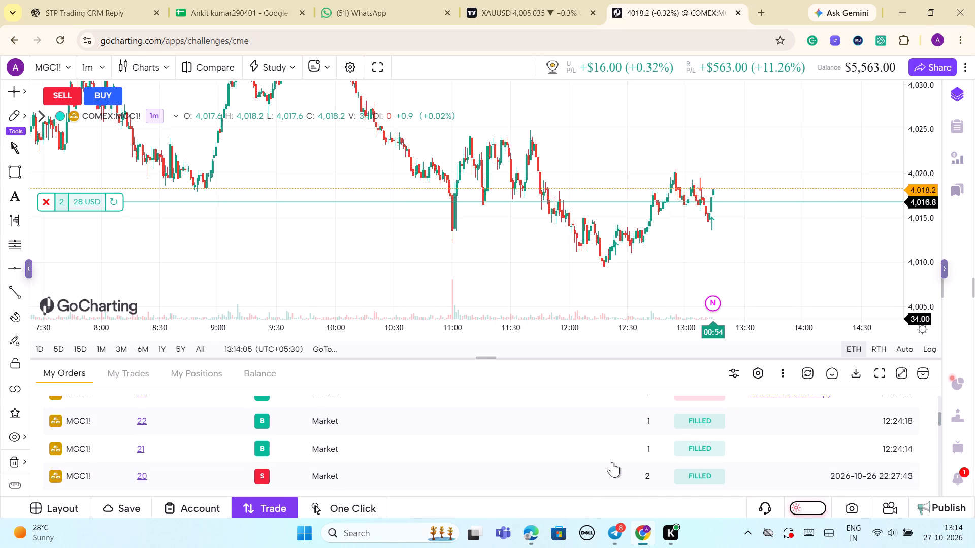
scroll(612, 462, "down", 5)
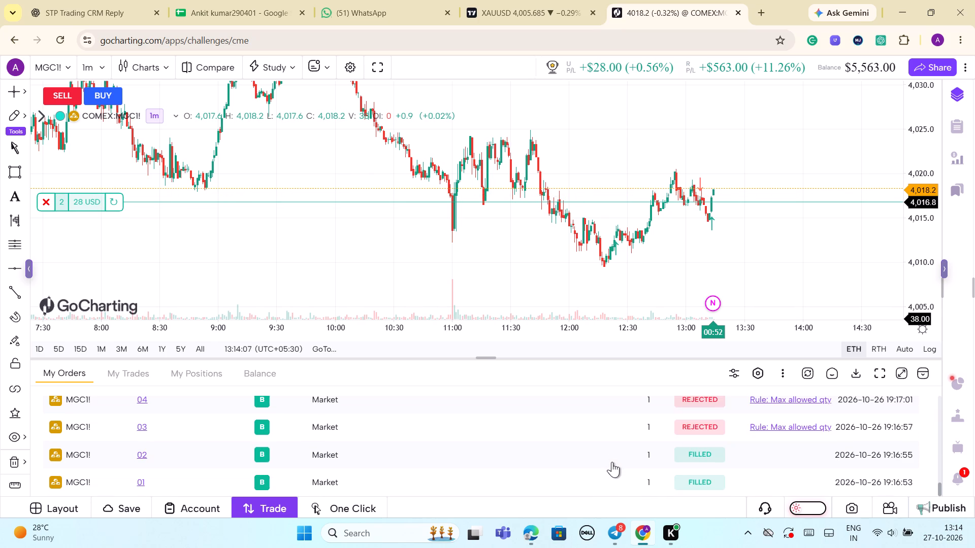
scroll(612, 462, "down", 2)
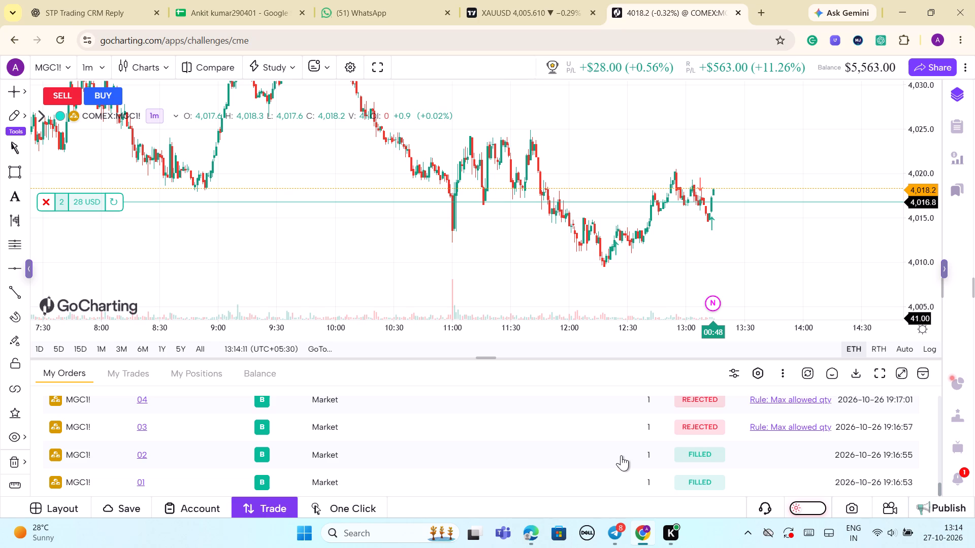
scroll(621, 455, "up", 5)
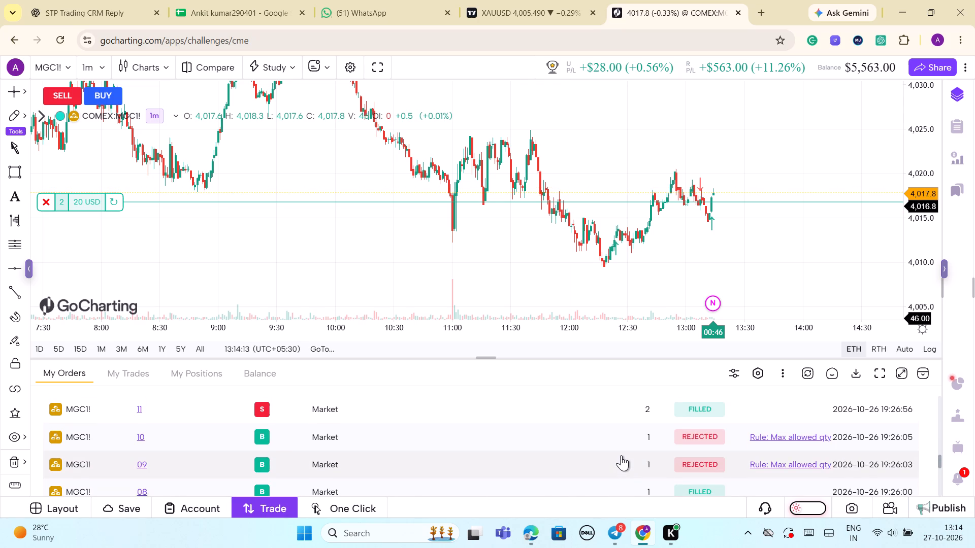
scroll(621, 455, "up", 1)
scroll(621, 455, "down", 1)
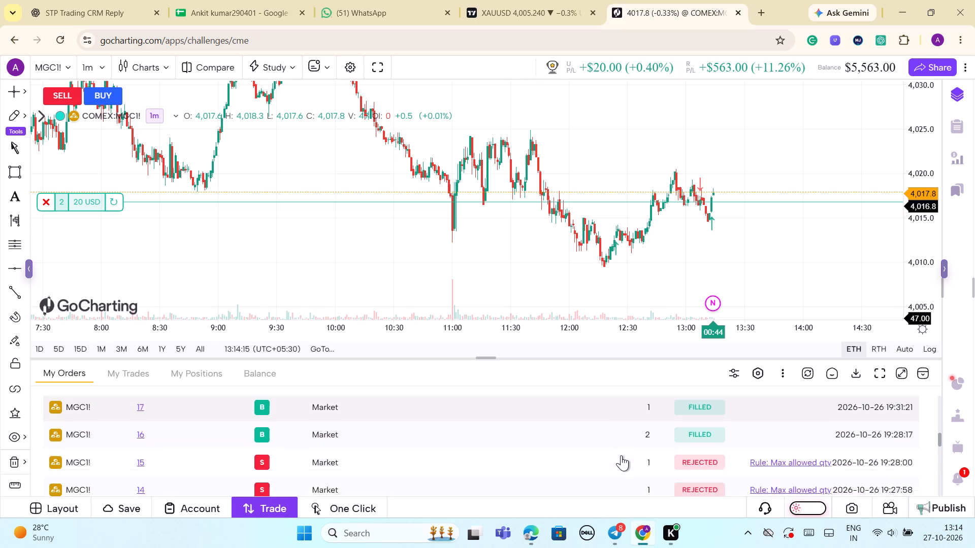
scroll(621, 455, "down", 6)
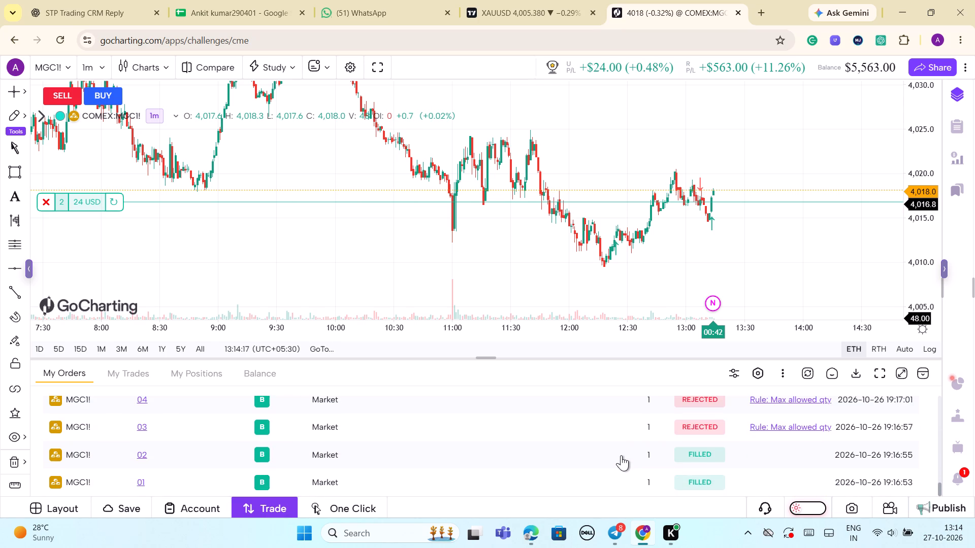
scroll(621, 455, "down", 4)
scroll(621, 455, "up", 3)
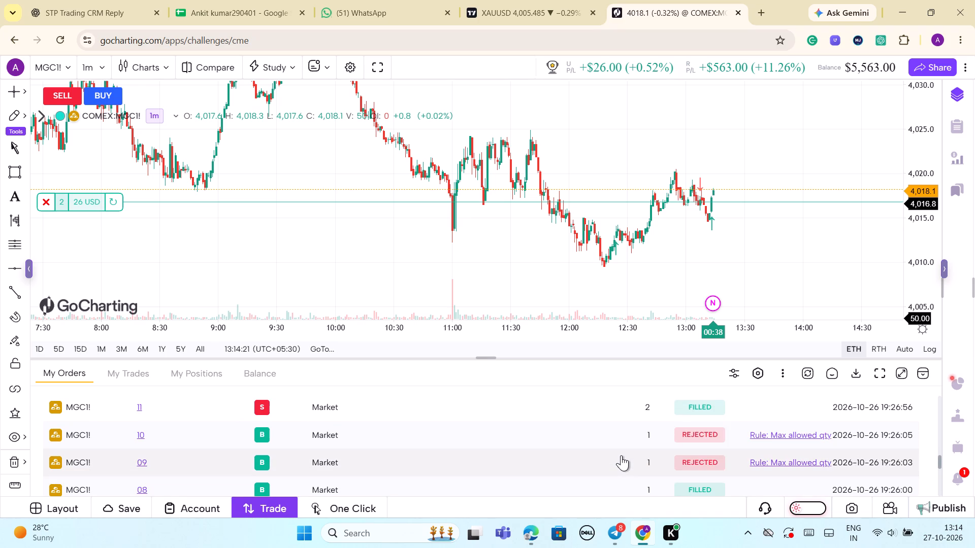
scroll(621, 455, "up", 1)
scroll(621, 455, "down", 3)
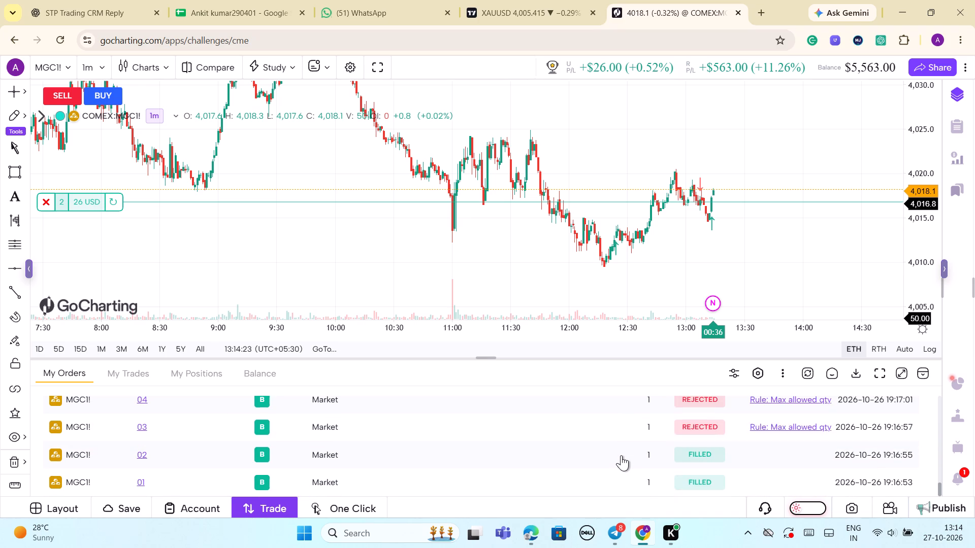
scroll(621, 455, "down", 1)
scroll(621, 455, "up", 1)
scroll(621, 455, "down", 9)
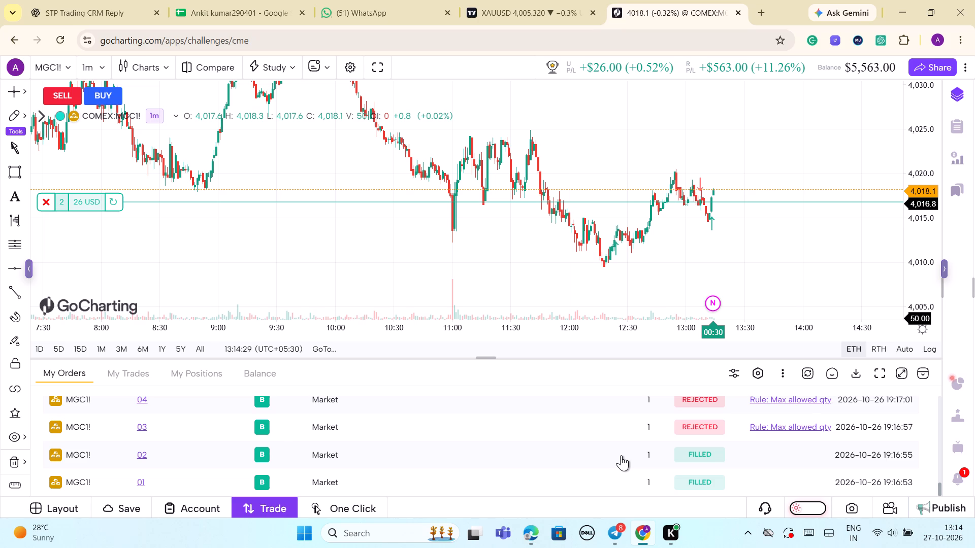
Examine the MGC1! 1-minute candles around the open long position's entry line at 4,016.8.
scroll(778, 195, "up", 6)
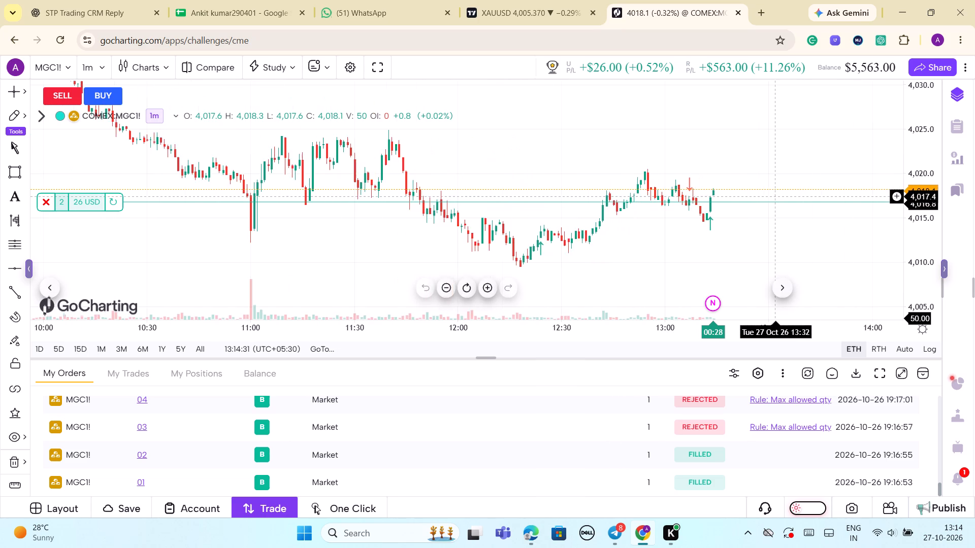
scroll(775, 196, "up", 3)
left_click_drag(920, 271, 913, 198)
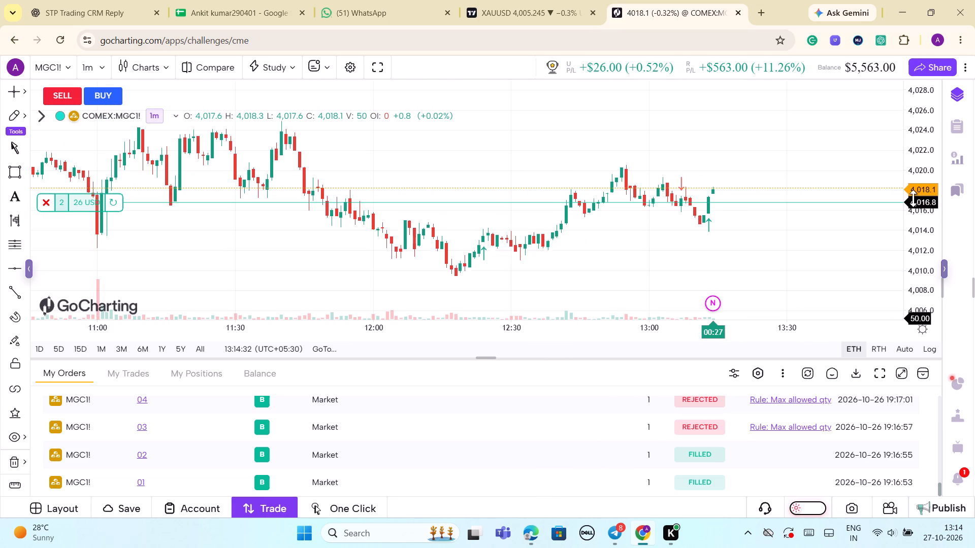
left_click_drag(913, 198, 919, 116)
scroll(855, 145, "up", 5)
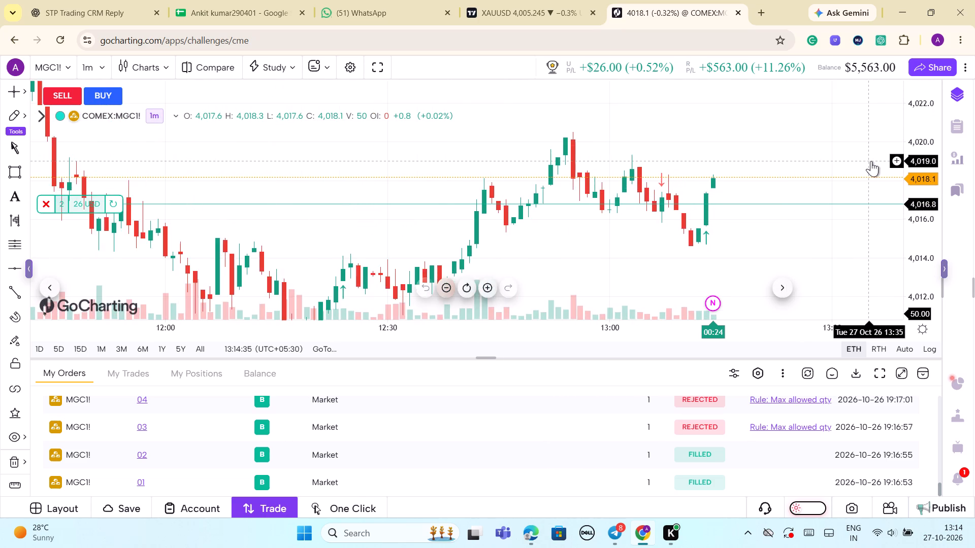
scroll(871, 161, "up", 5)
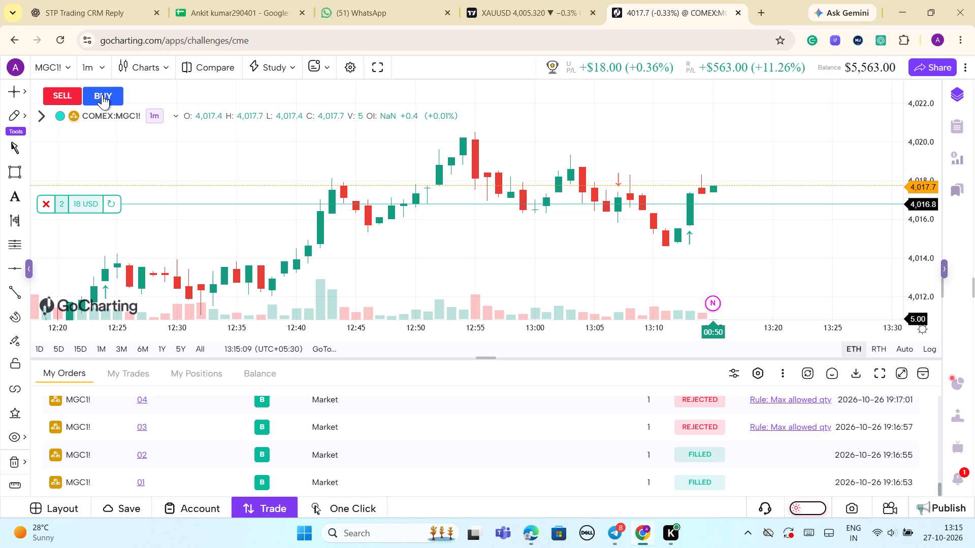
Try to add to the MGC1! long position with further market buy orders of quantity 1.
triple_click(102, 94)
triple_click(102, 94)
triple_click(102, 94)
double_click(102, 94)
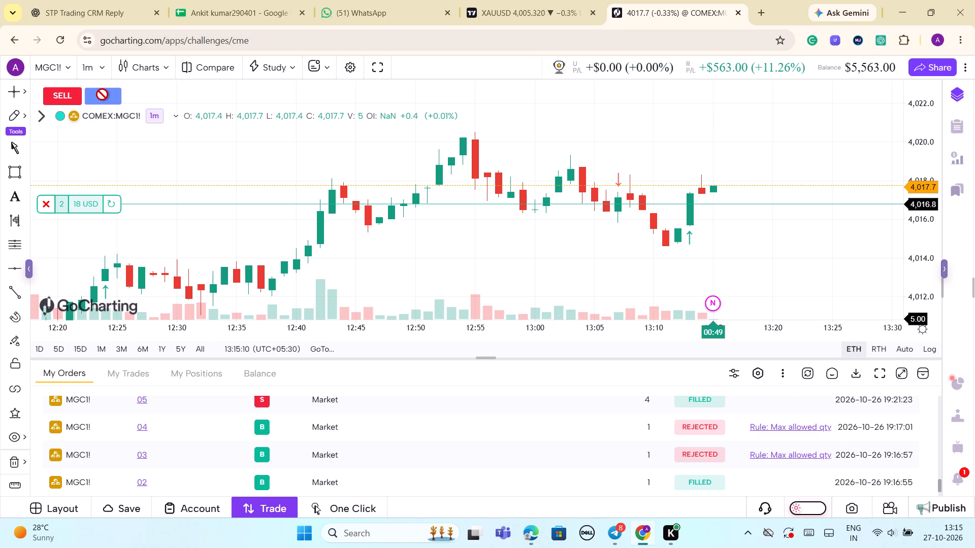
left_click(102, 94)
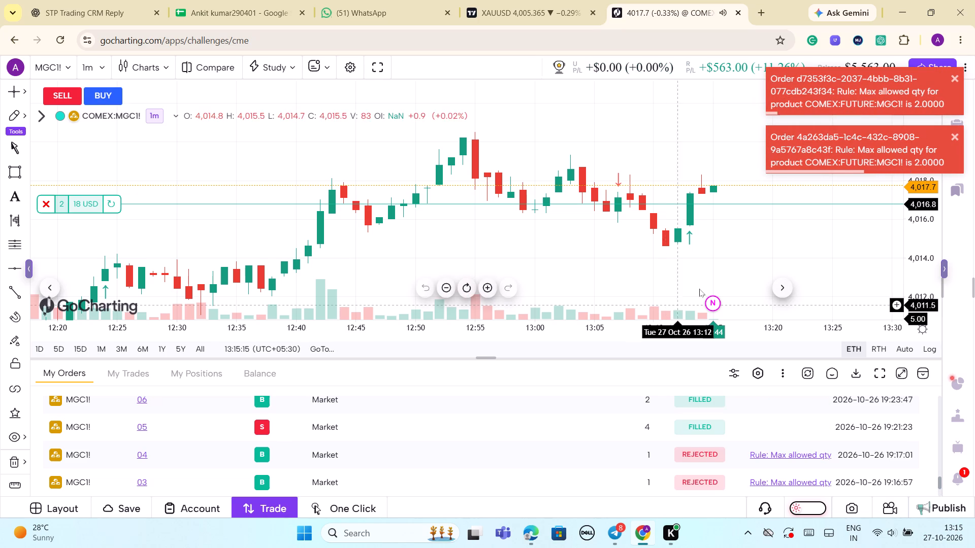
Examine the MGC1! 1-minute price action from about 11:30 against the open long position's entry.
scroll(489, 246, "down", 2)
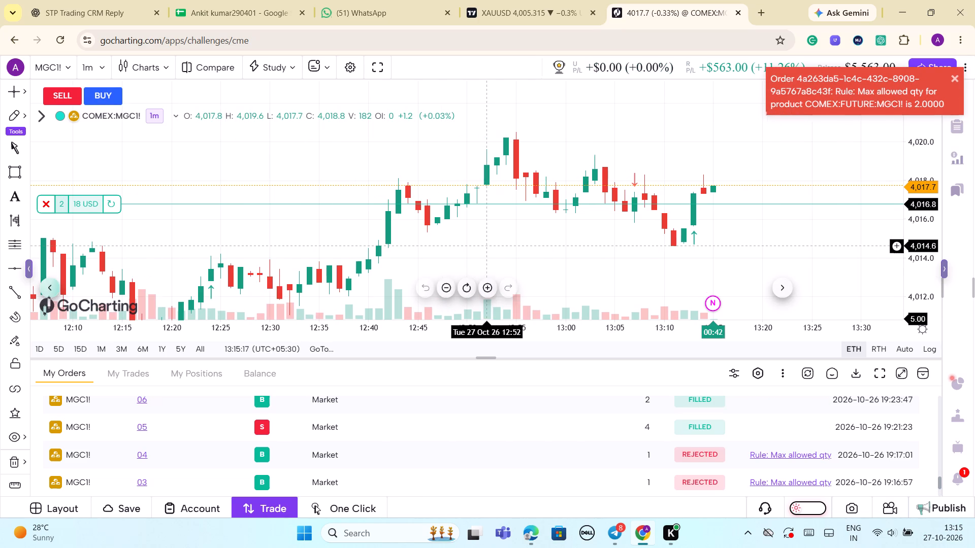
scroll(497, 242, "down", 5)
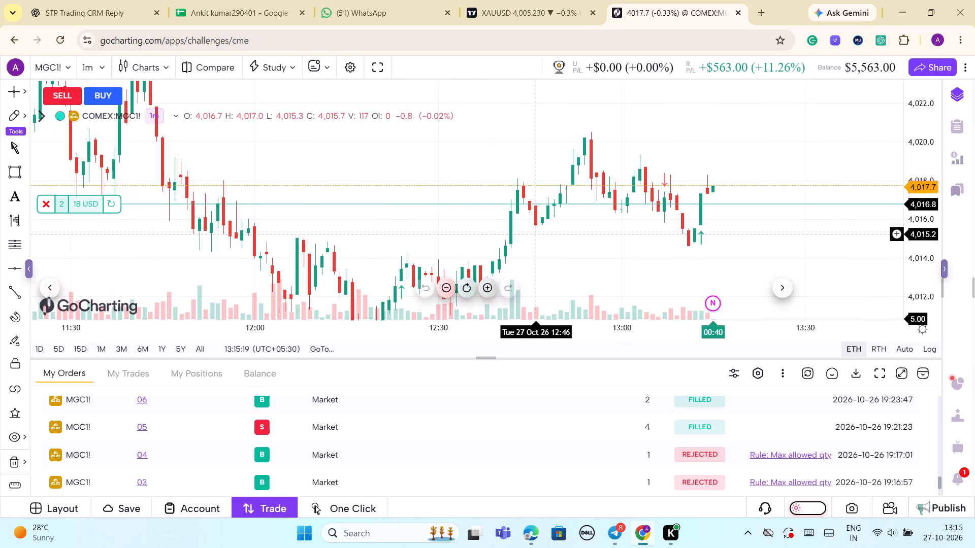
scroll(534, 234, "down", 2)
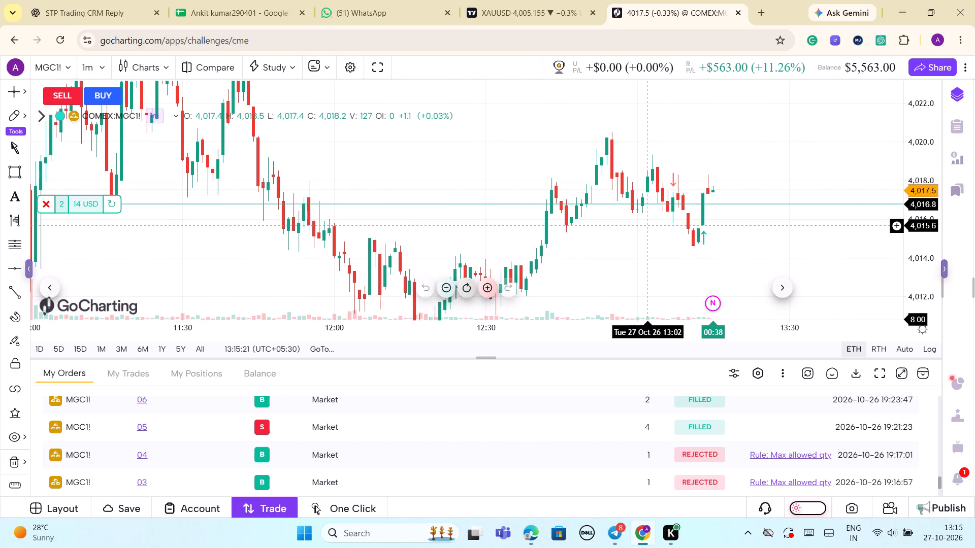
scroll(647, 225, "up", 5)
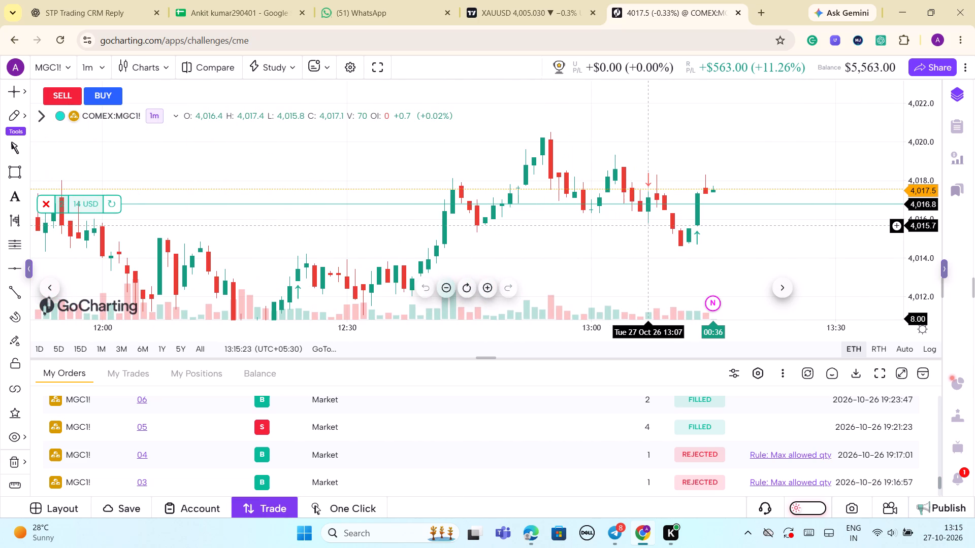
Examine the MGC1! 1-minute price action from about 10:30 against the open long position's entry at 4,016.8.
scroll(647, 225, "up", 2)
scroll(647, 225, "down", 10)
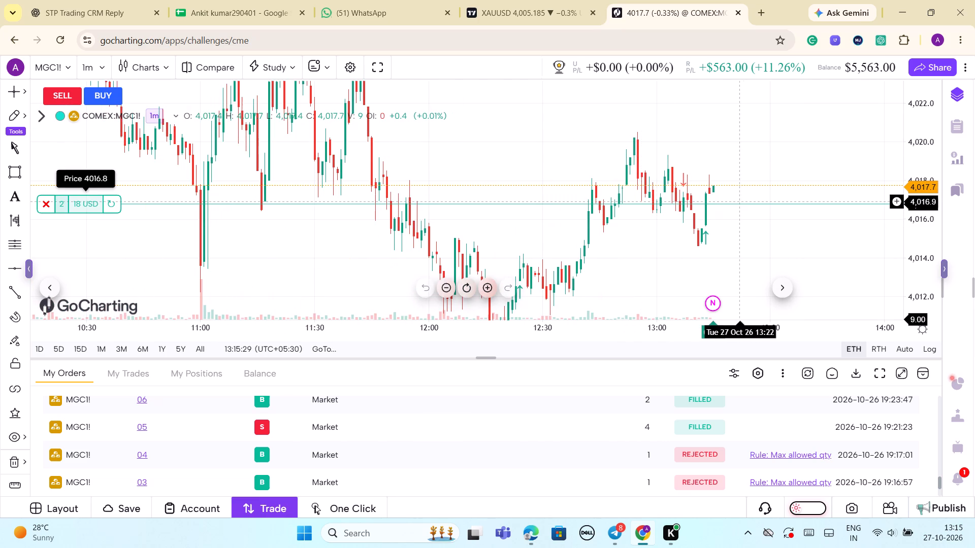
scroll(745, 190, "up", 7)
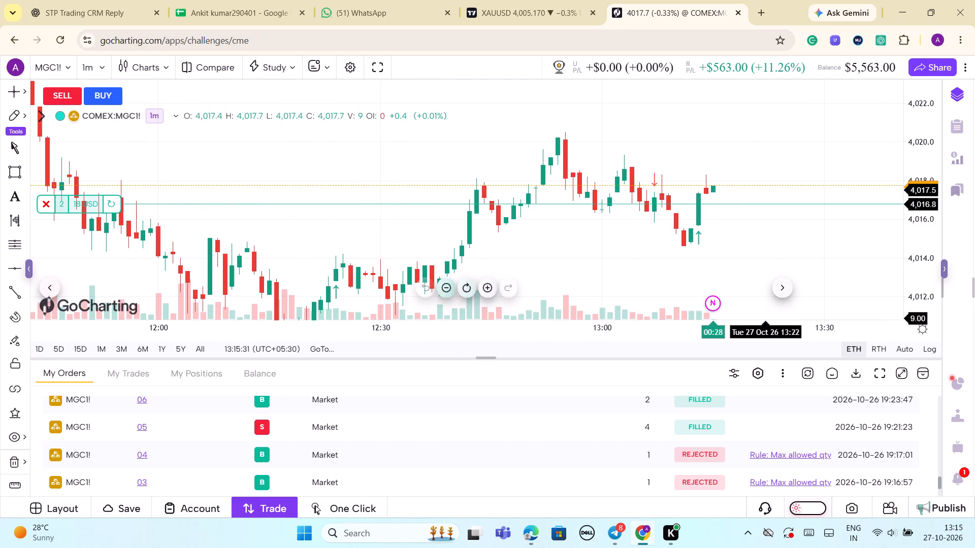
Examine the latest MGC1! 1-minute candles close up around the 4,016.8 entry line, from about 12:25 onward.
left_click_drag(929, 288, 922, 168)
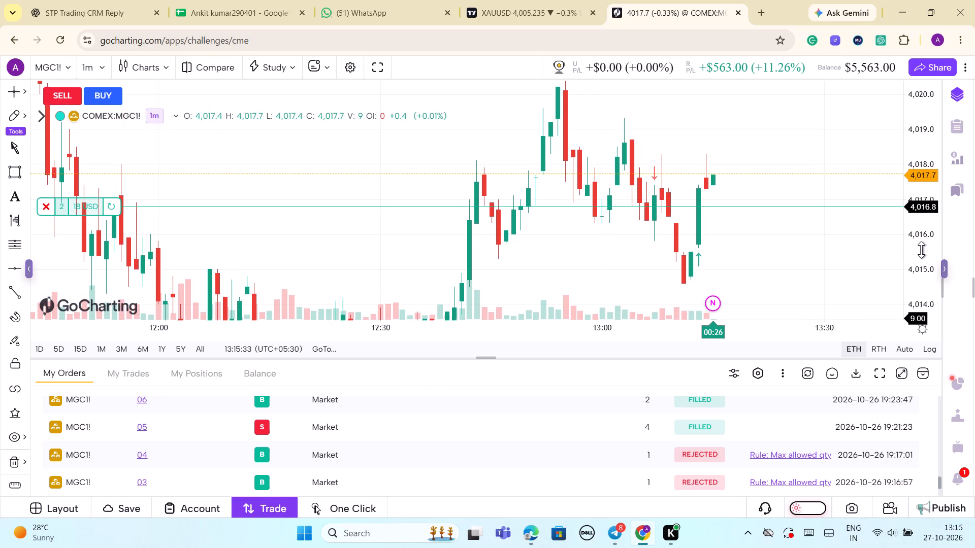
left_click_drag(921, 250, 922, 133)
scroll(916, 156, "up", 3)
scroll(916, 157, "down", 2)
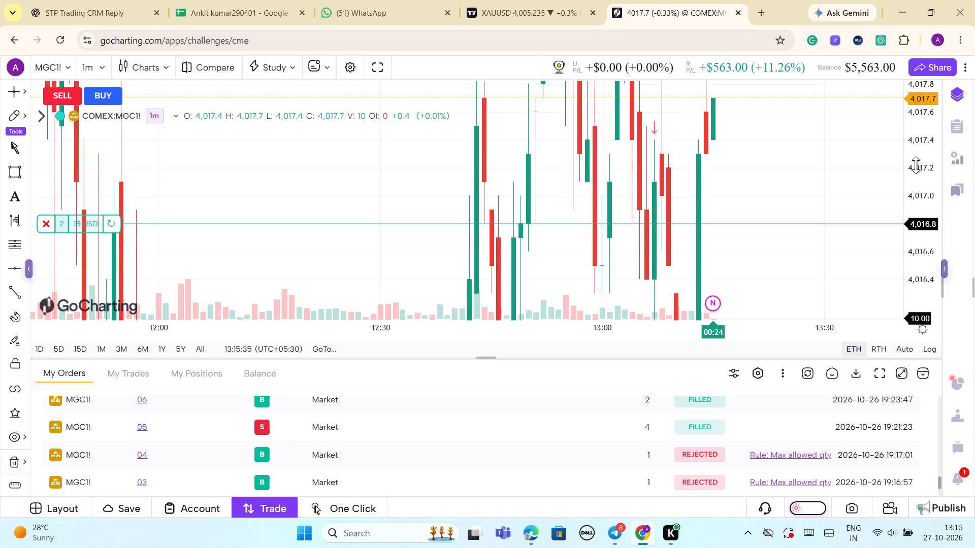
scroll(916, 165, "down", 1)
left_click_drag(916, 102, 926, 149)
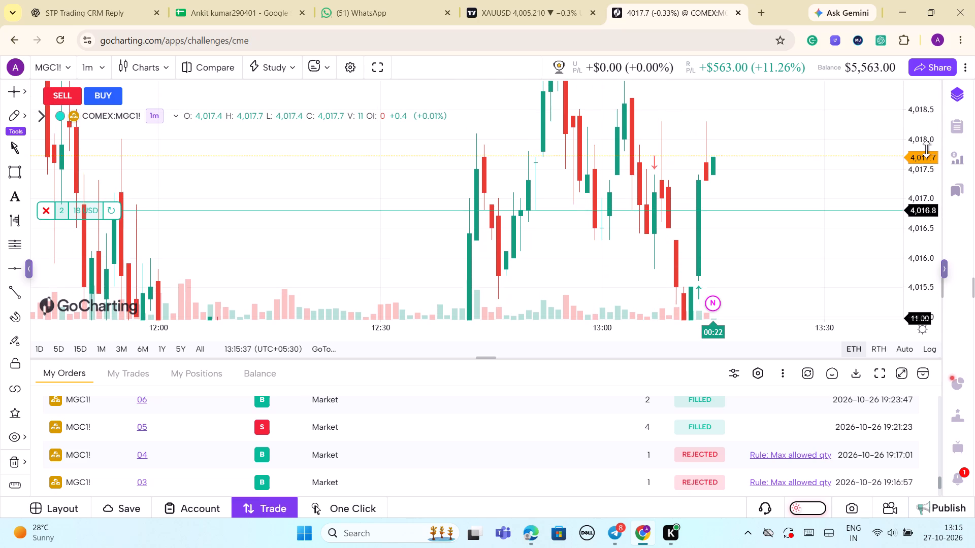
left_click_drag(926, 149, 941, 291)
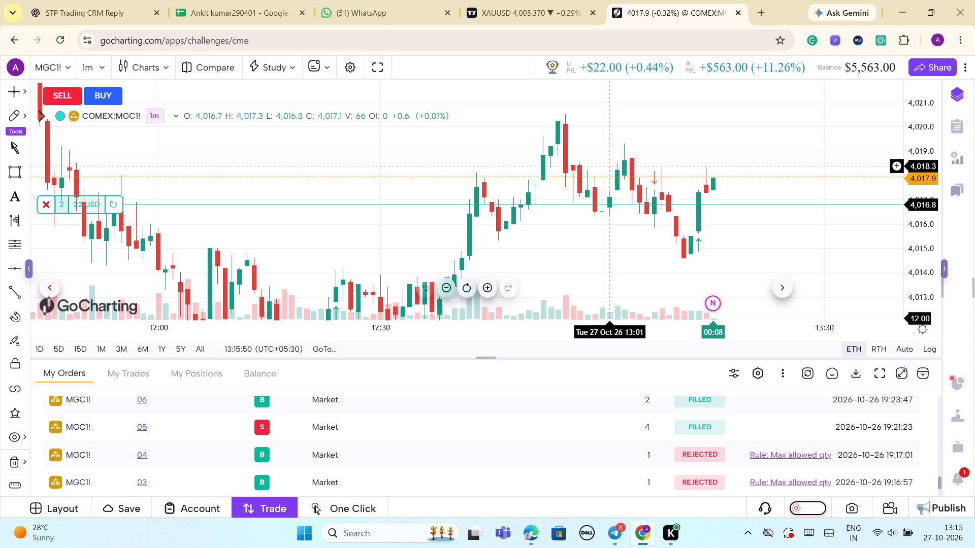
left_click_drag(915, 288, 896, 135)
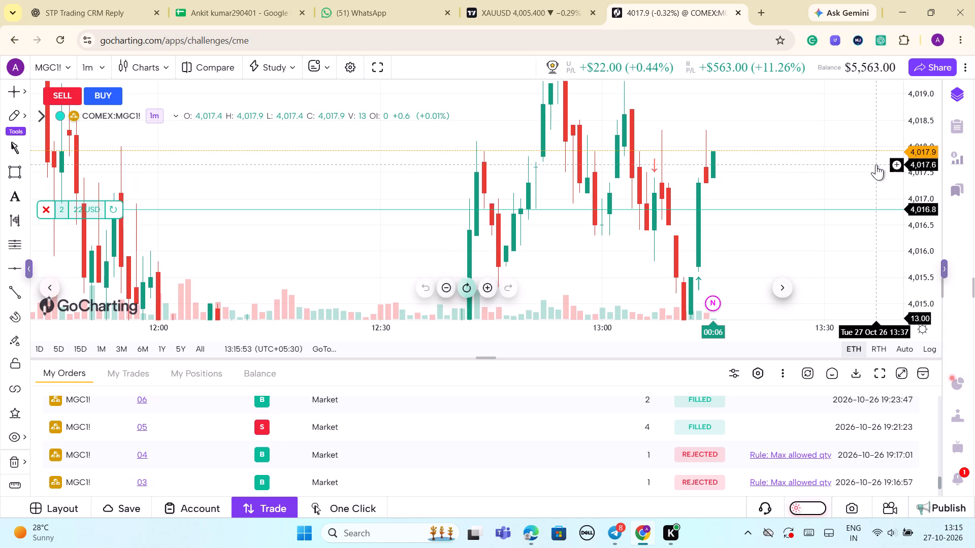
scroll(876, 164, "up", 6)
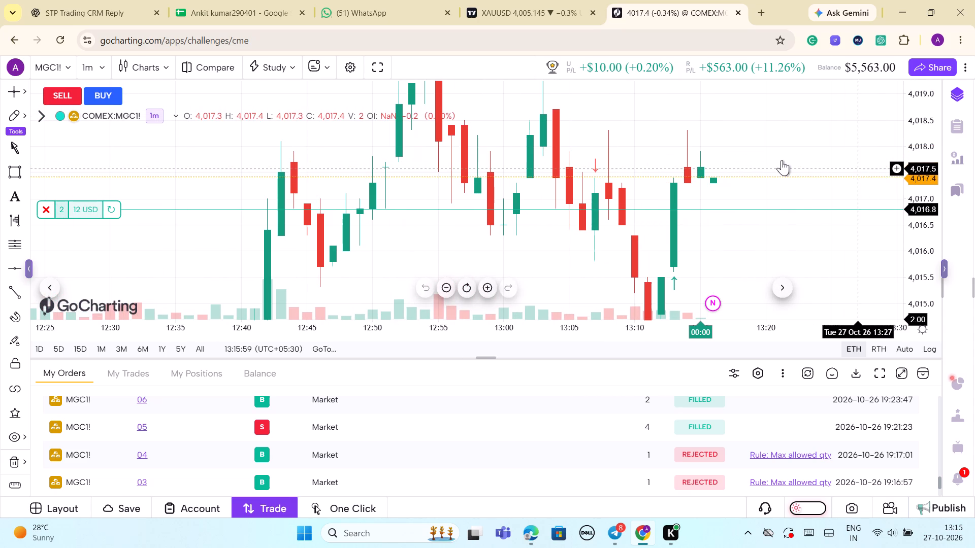
Close the open MGC1! long position with a size of 2.
left_click(43, 208)
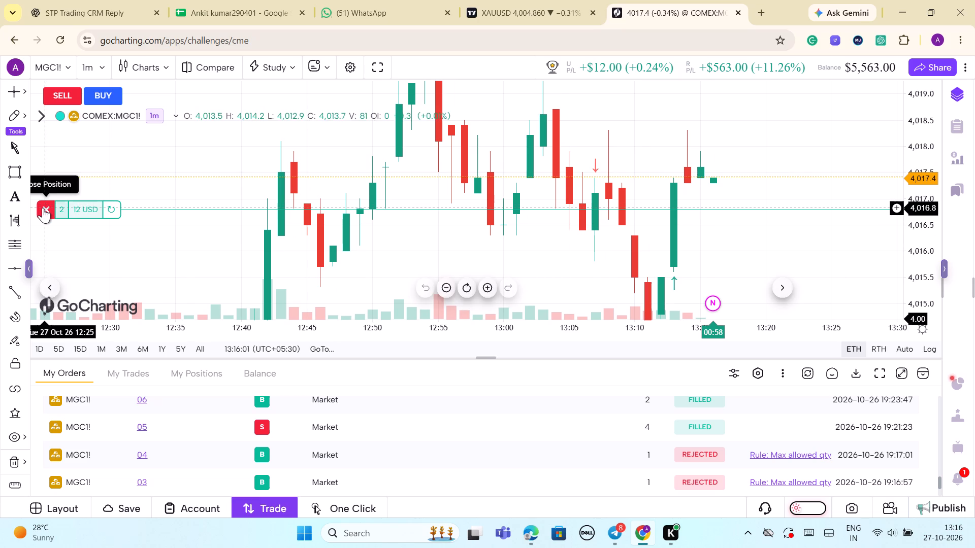
left_click(607, 340)
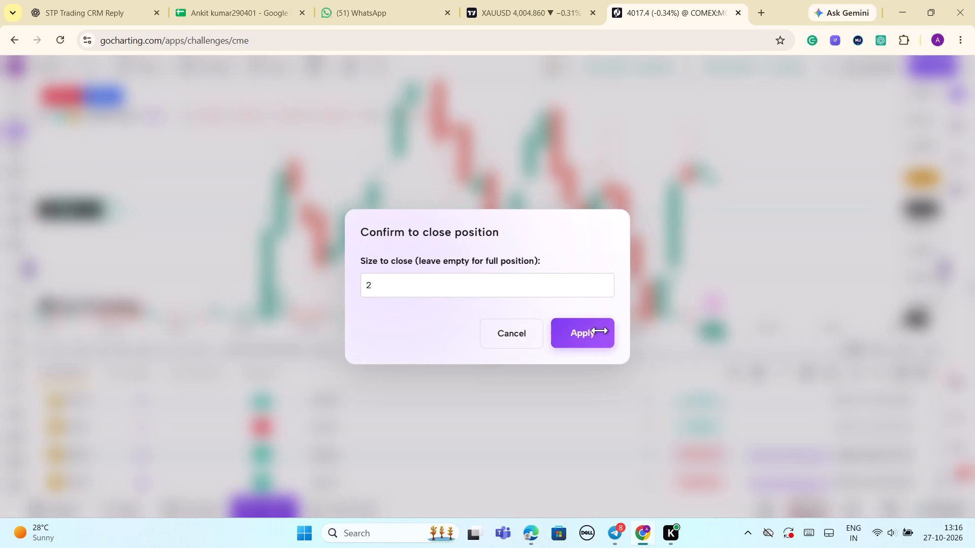
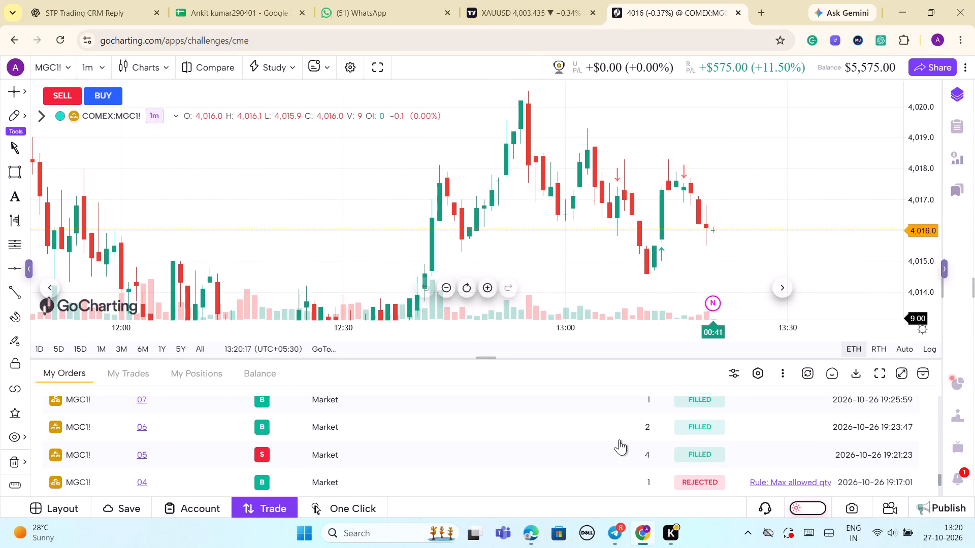
Review the oldest MGC1! entries at the end of the order history.
scroll(445, 419, "down", 1)
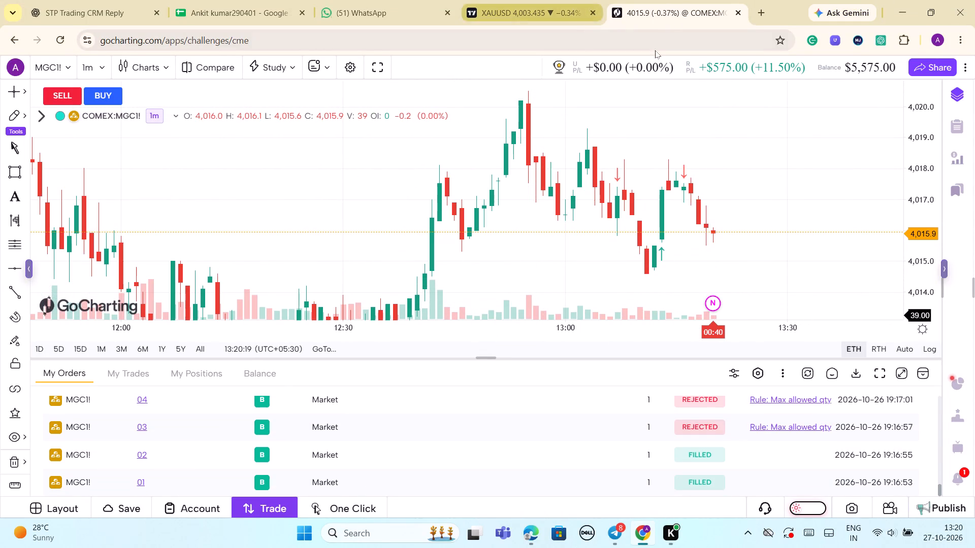
Switch to the call sheet spreadsheet and look through its contact rows down to the Vietnam, Maldives and magnolia institutes.
left_click(236, 13)
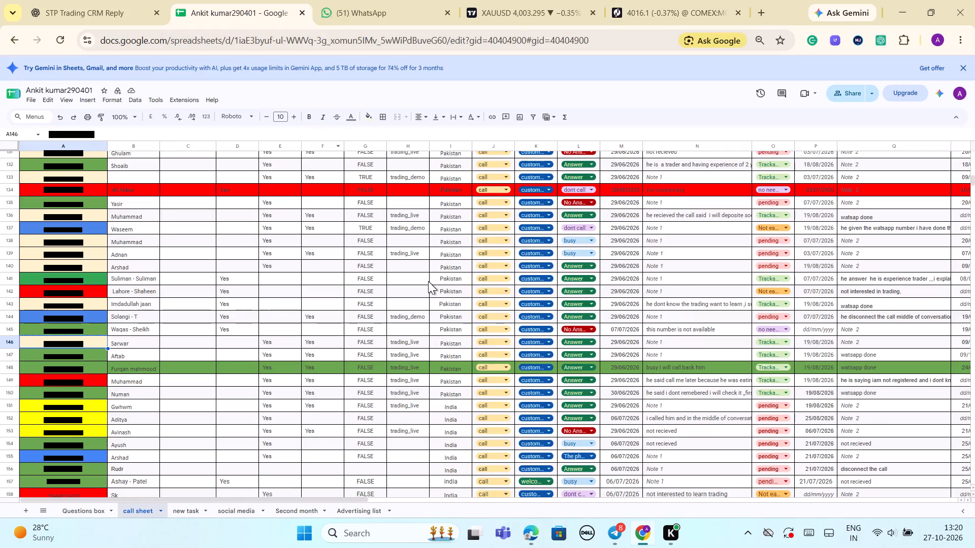
scroll(428, 281, "down", 6)
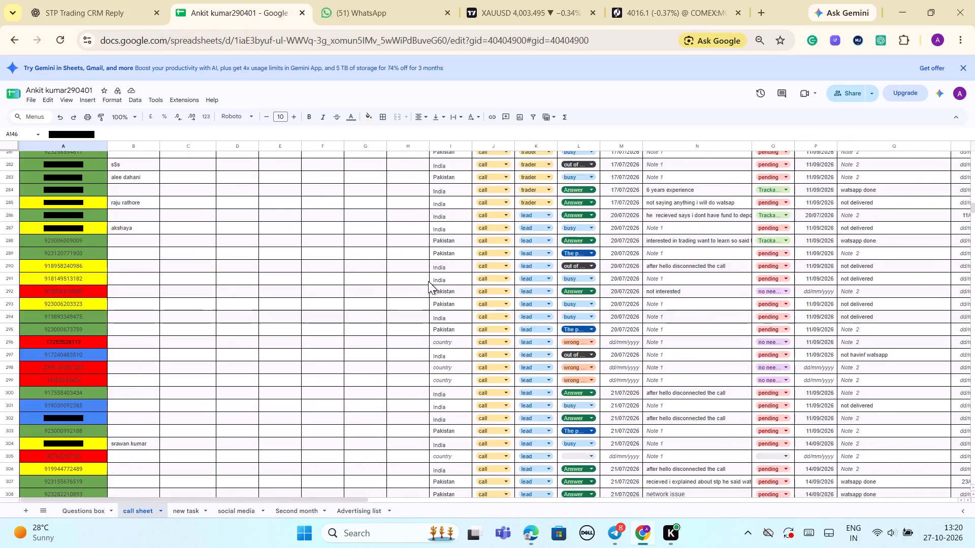
scroll(428, 281, "down", 5)
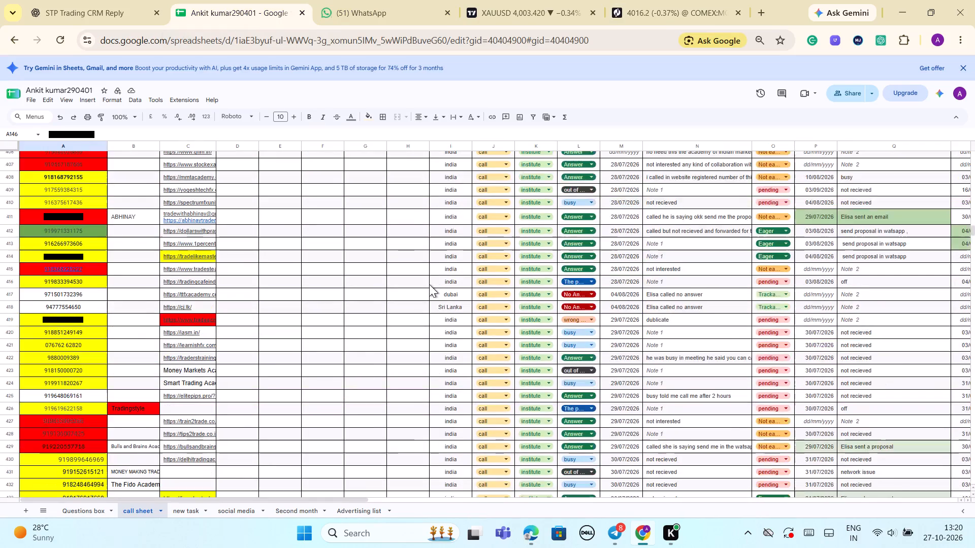
scroll(429, 284, "down", 4)
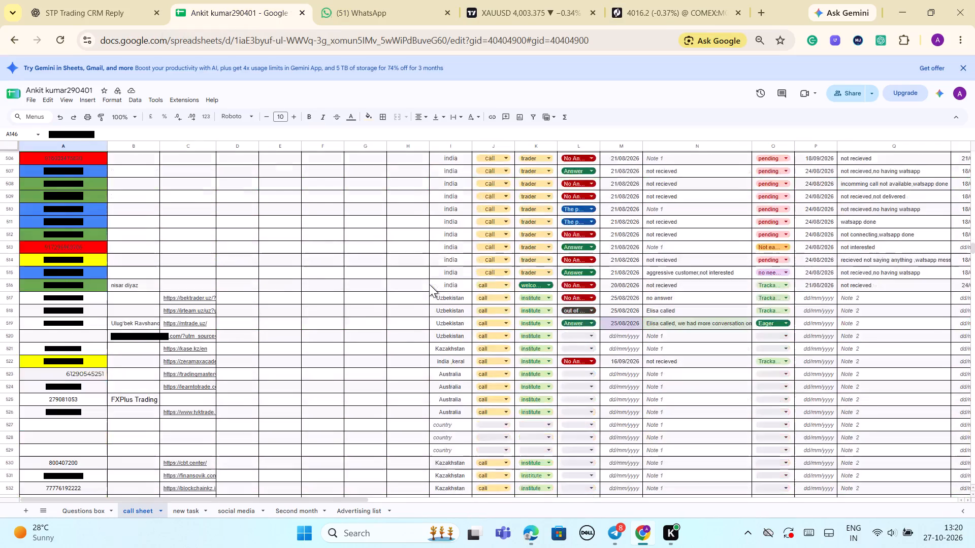
scroll(429, 284, "down", 3)
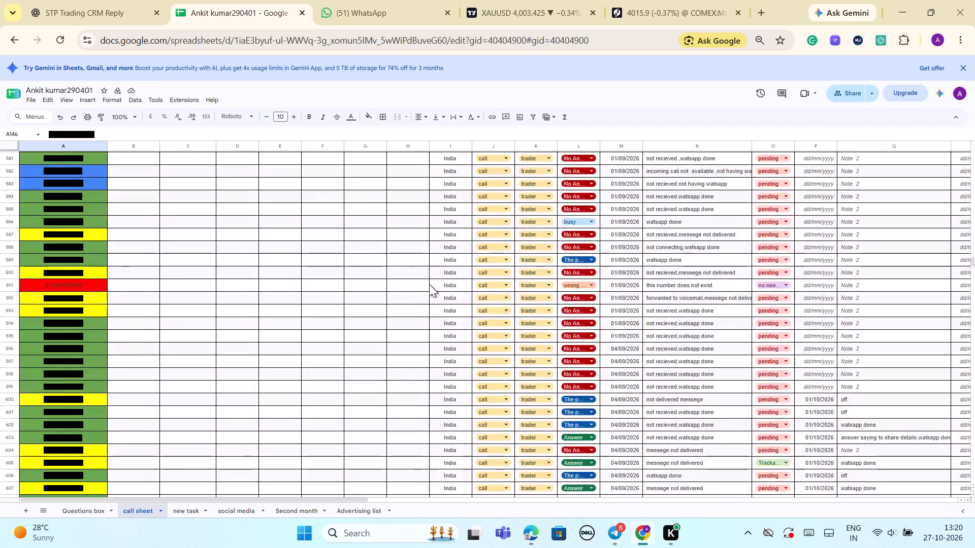
scroll(429, 284, "down", 9)
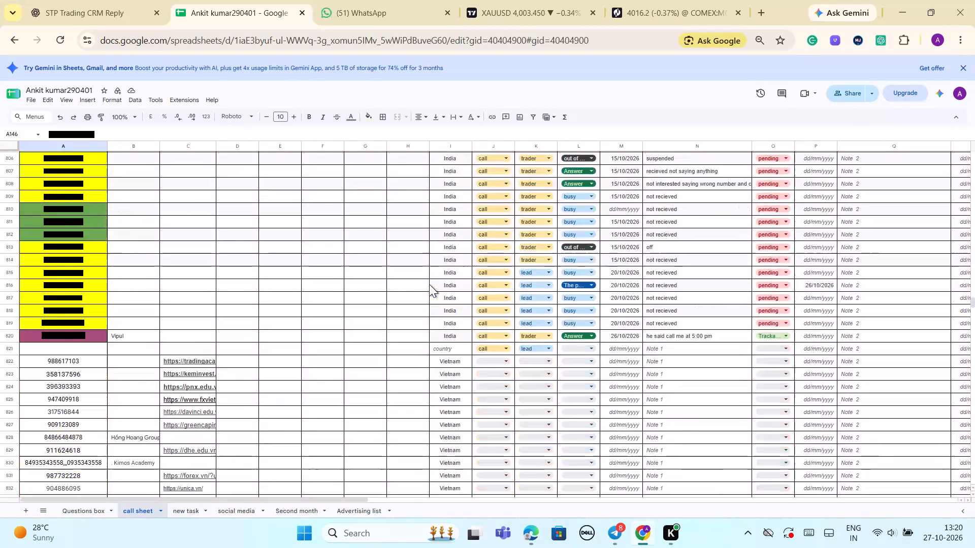
scroll(429, 284, "down", 1)
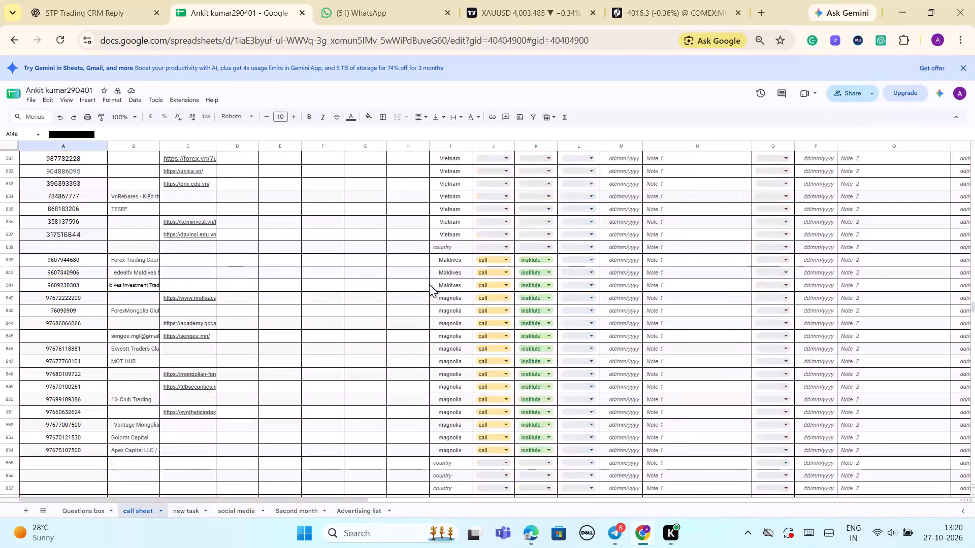
scroll(429, 284, "down", 1)
Look back through the call sheet's statuses and notes, from the Vietnam and Maldives institutes up to about row 182.
scroll(429, 284, "up", 1)
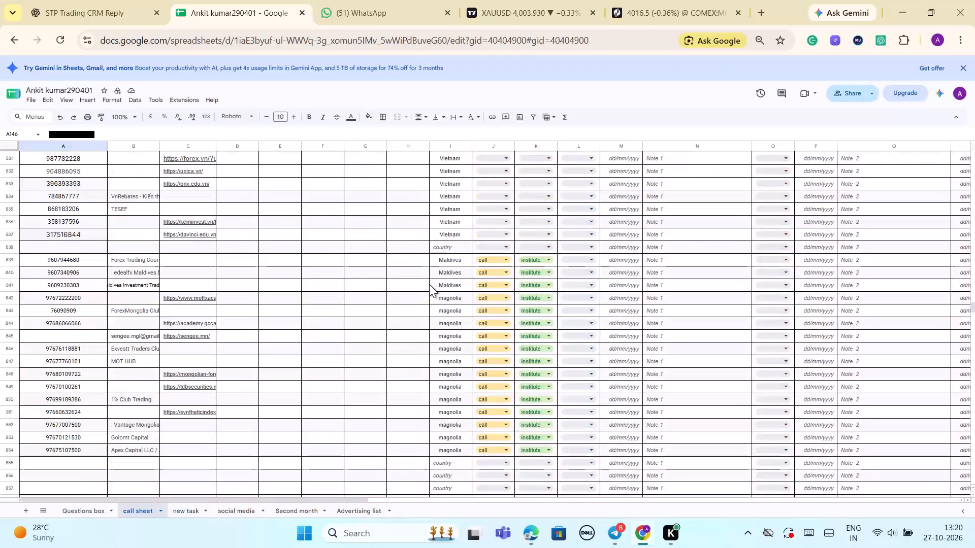
scroll(429, 284, "up", 2)
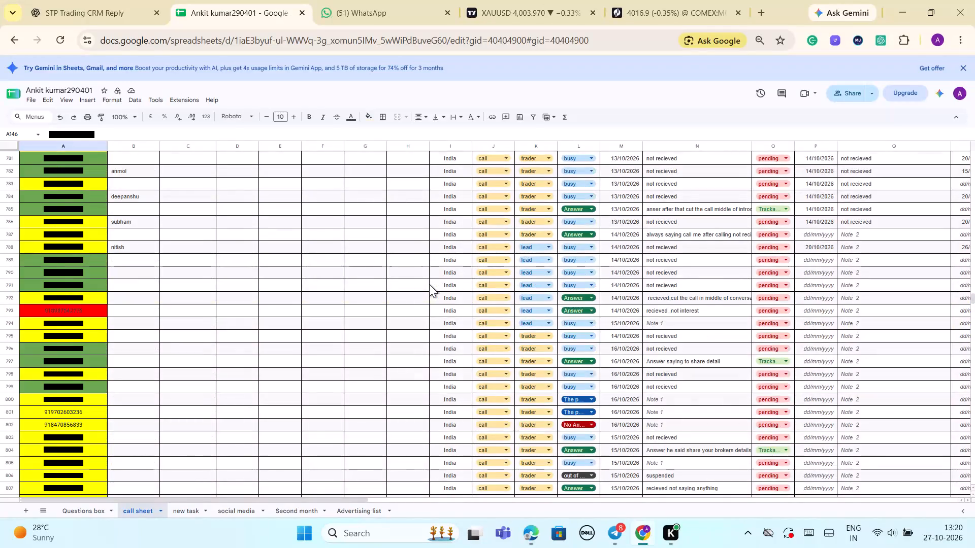
scroll(429, 284, "up", 1)
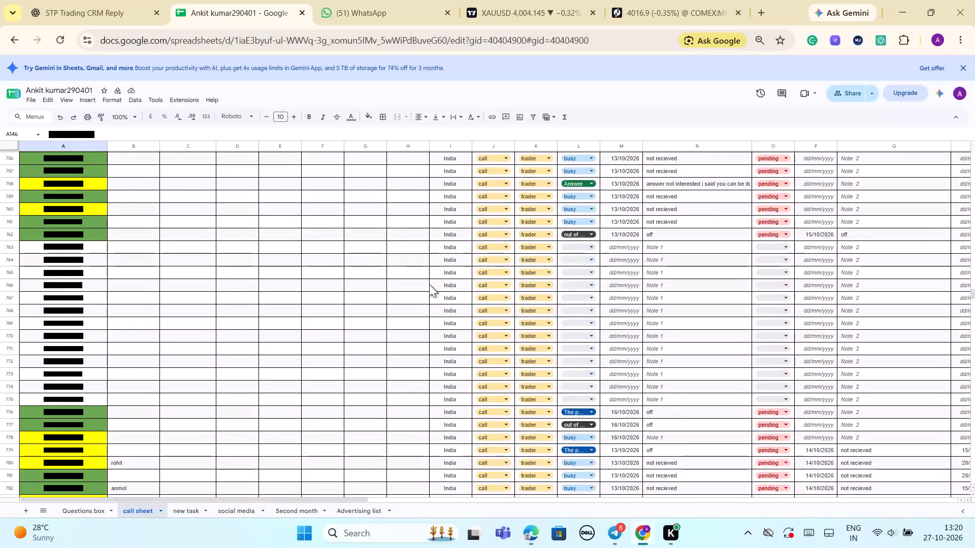
scroll(535, 285, "down", 1)
scroll(535, 285, "up", 1)
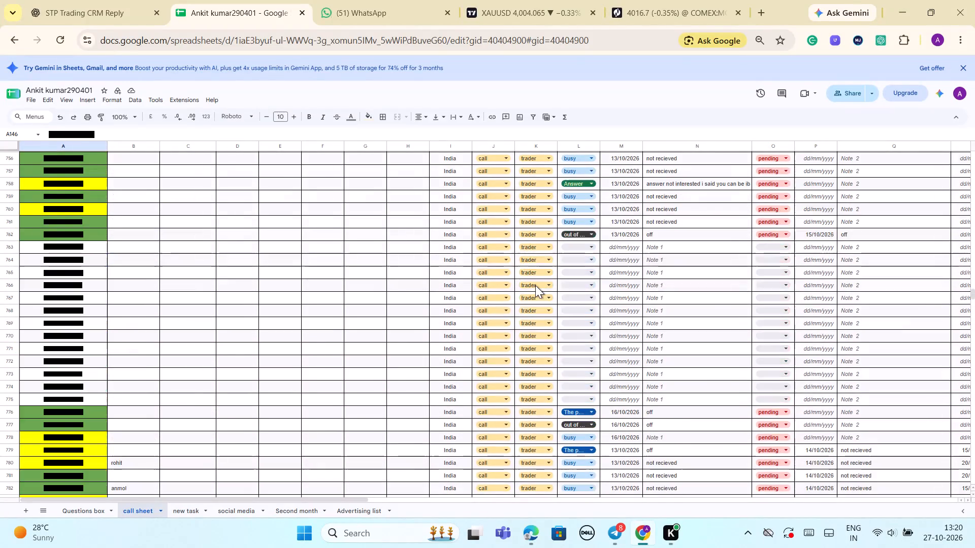
scroll(535, 285, "up", 3)
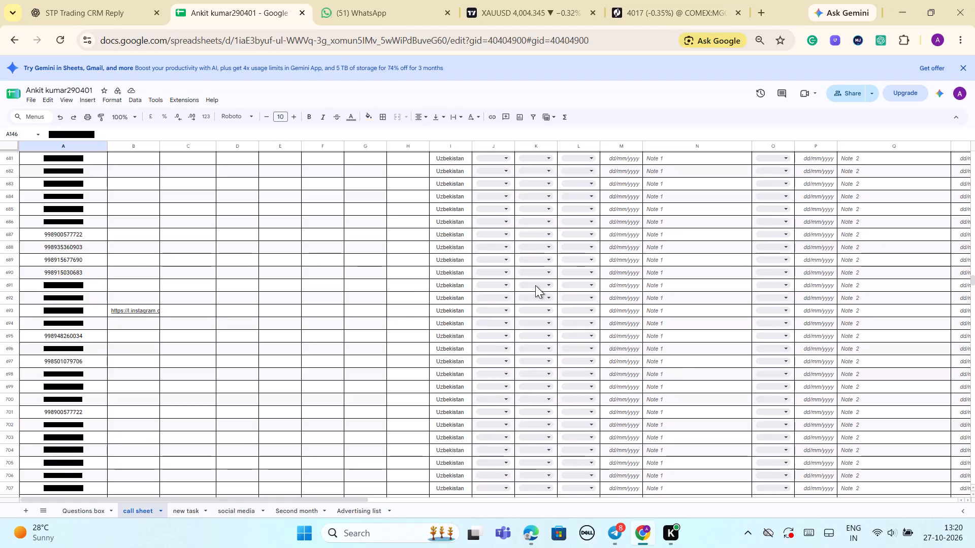
scroll(535, 285, "up", 4)
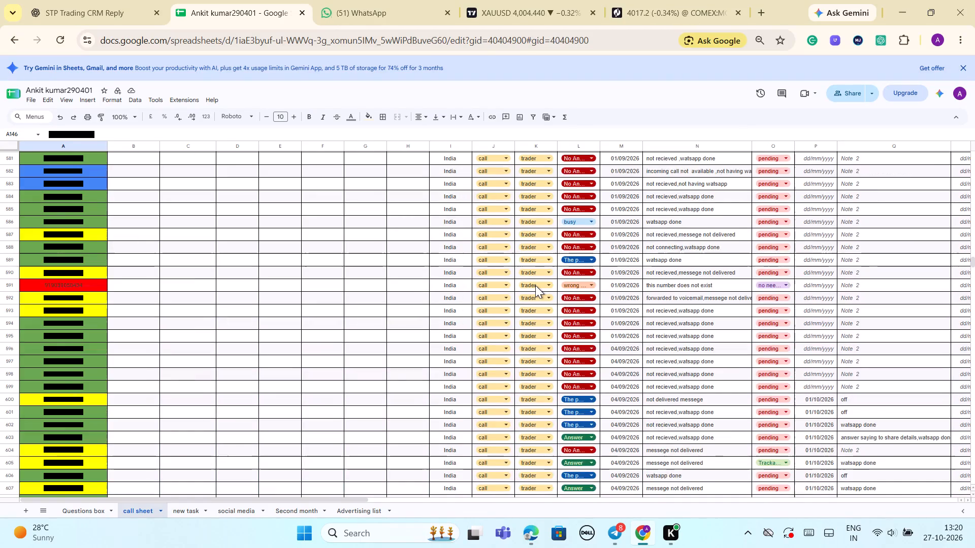
scroll(535, 285, "up", 1)
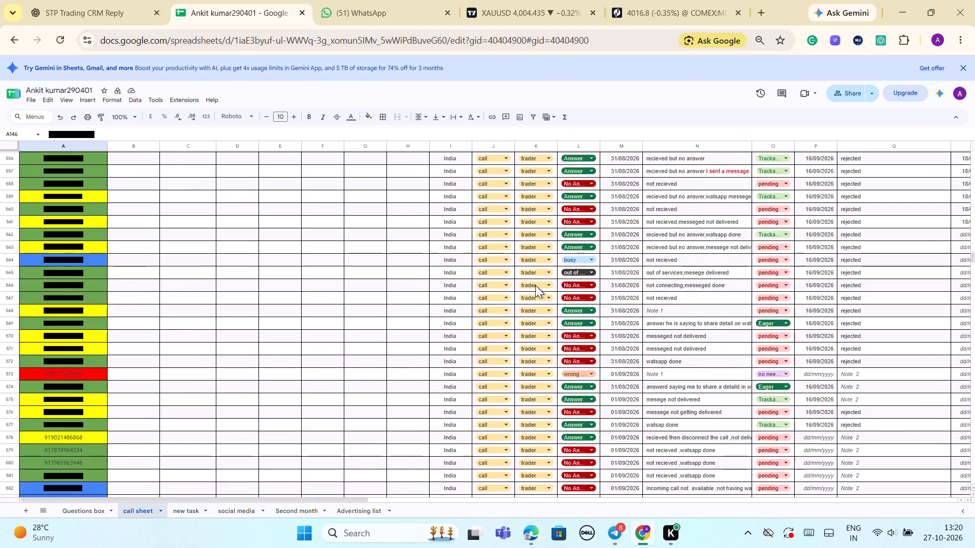
scroll(535, 285, "up", 4)
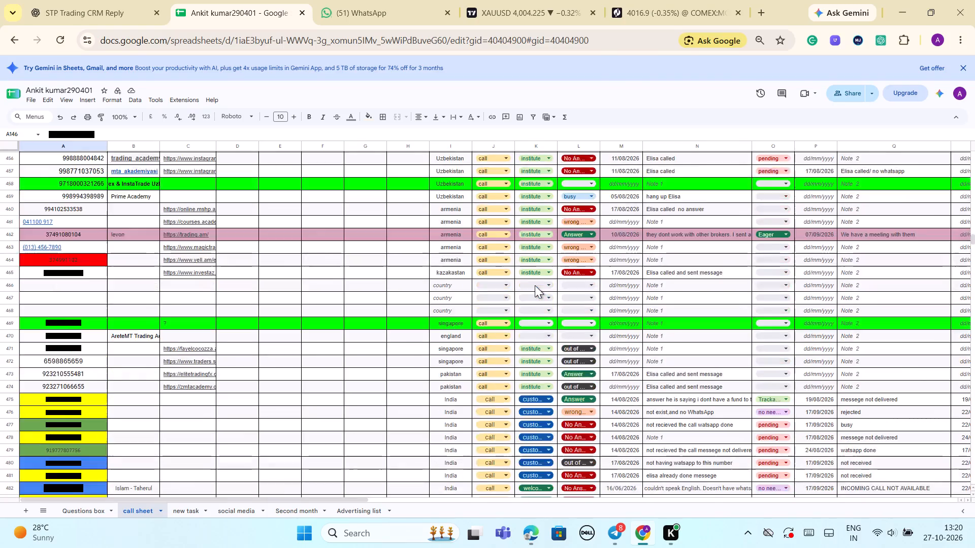
scroll(535, 285, "up", 6)
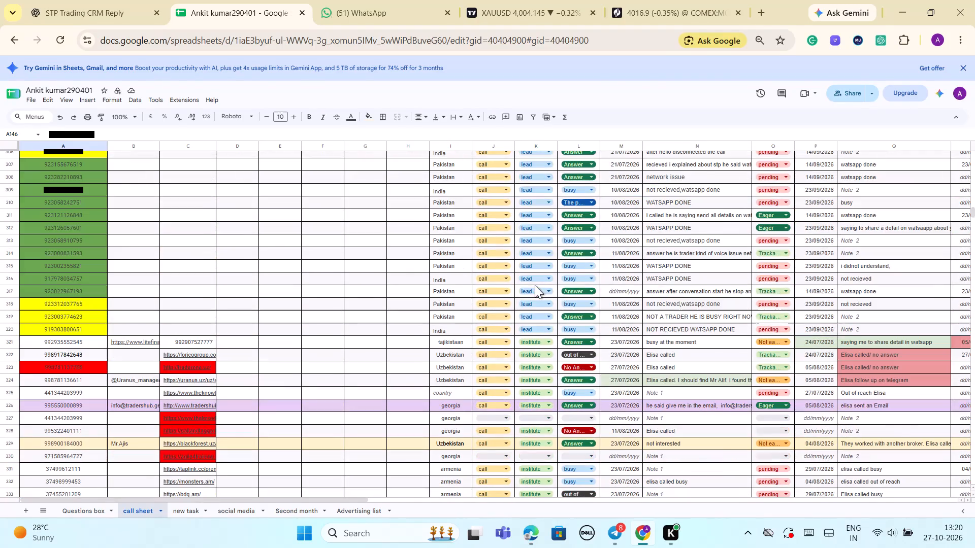
scroll(535, 285, "down", 1)
scroll(535, 285, "up", 6)
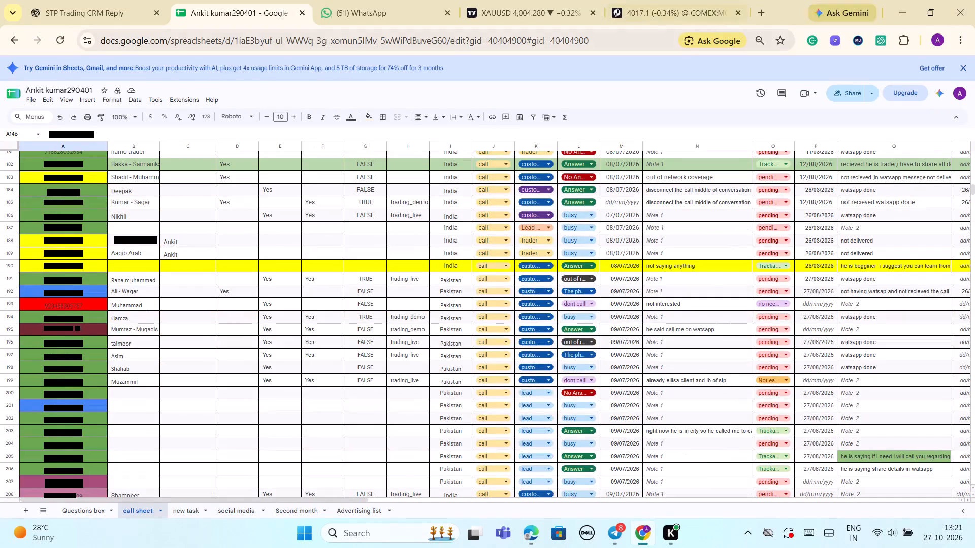
Close the GoCharting tab with the MGC1! chart.
left_click(740, 12)
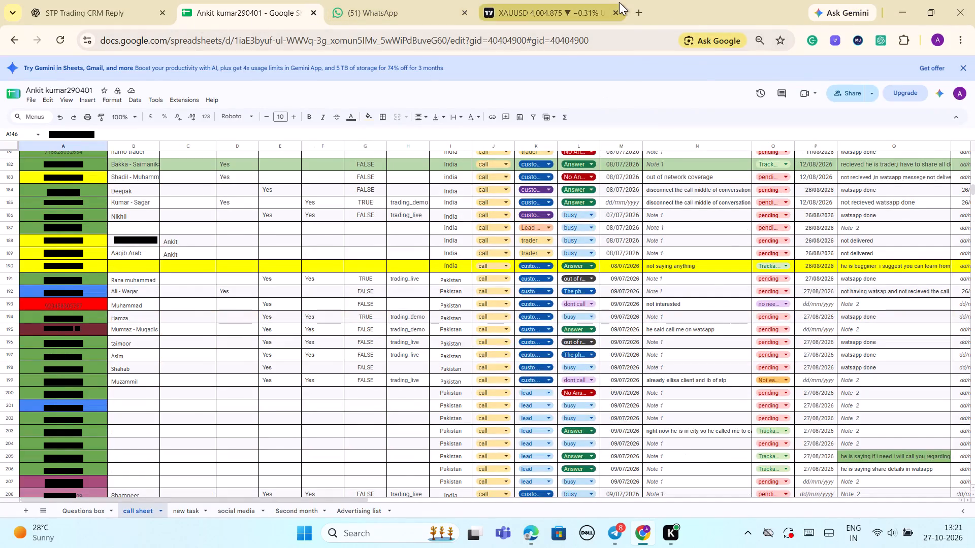
Open the Tradfye order flow terminal in a new browser tab.
left_click(635, 15)
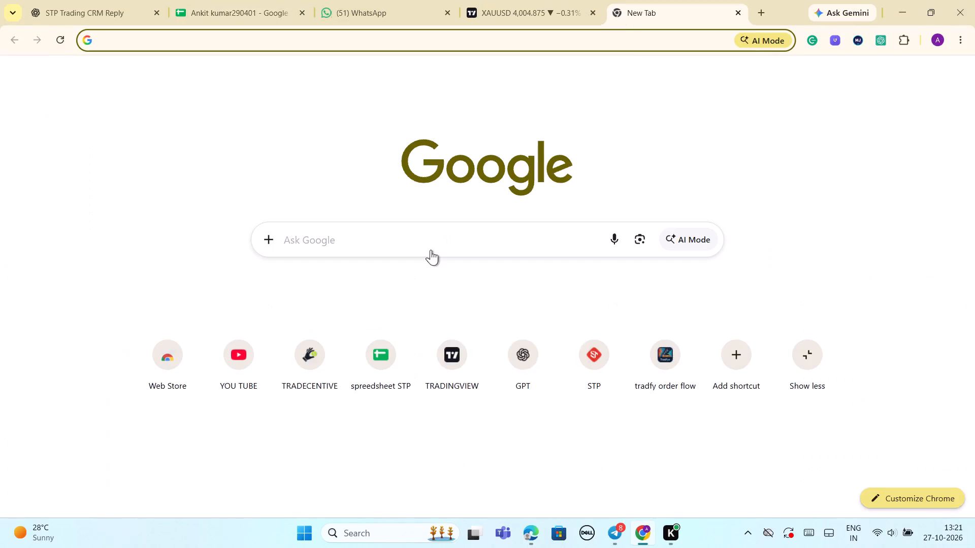
left_click(675, 360)
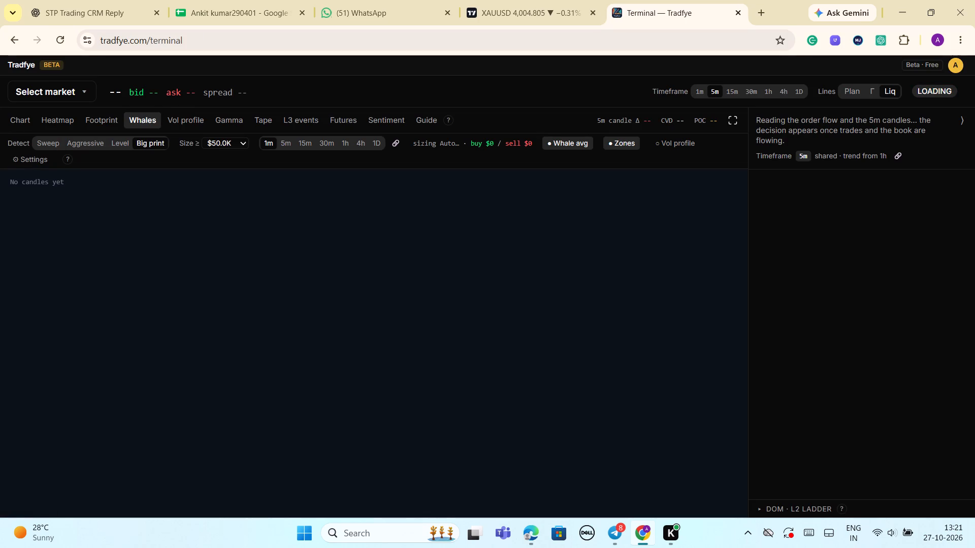
Set the minimum print size of the XAUT/USDT Whales chart to Auto.
scroll(546, 298, "down", 1)
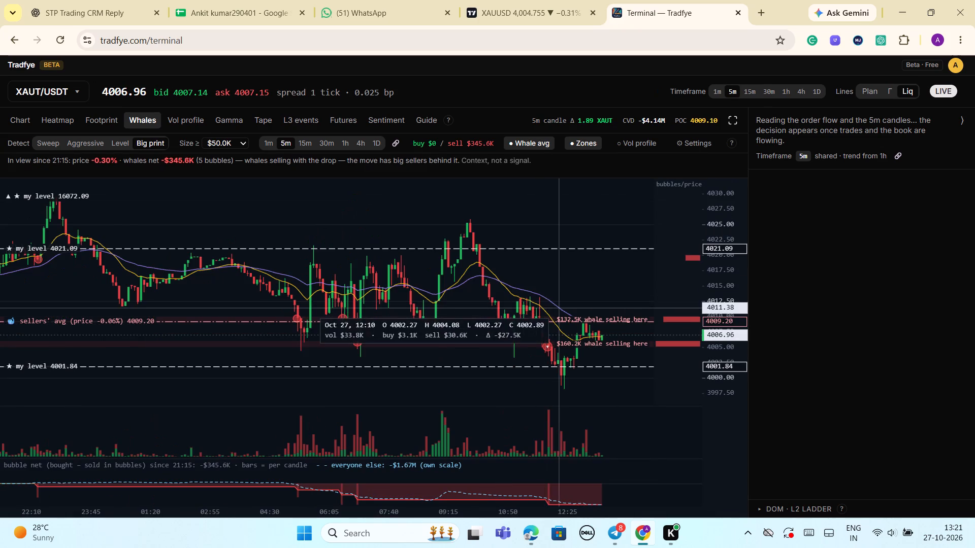
scroll(613, 327, "up", 2)
scroll(581, 319, "down", 2)
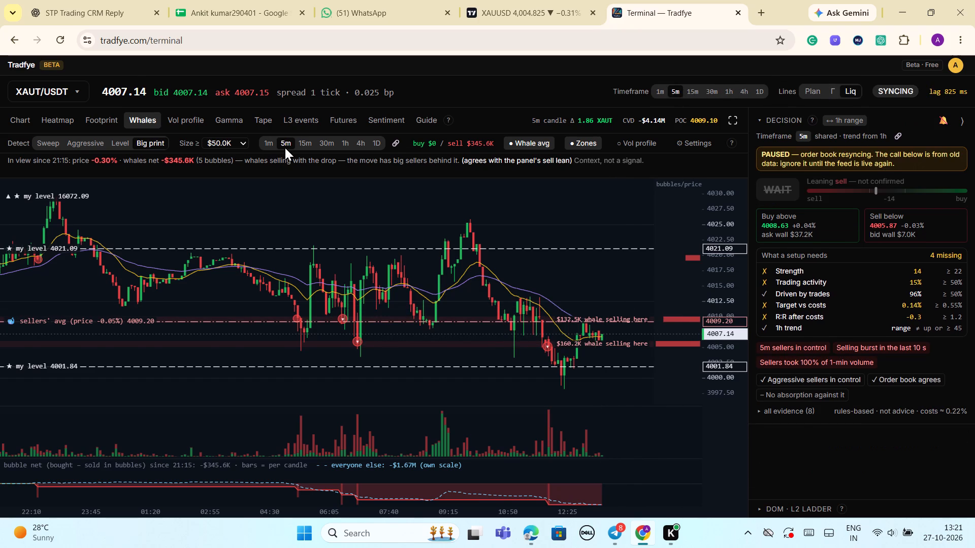
left_click(240, 142)
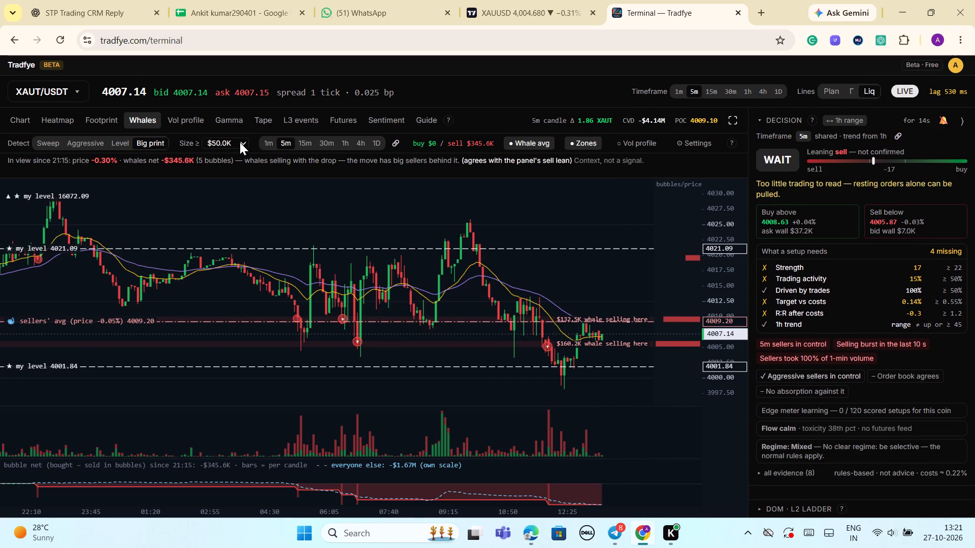
left_click(237, 158)
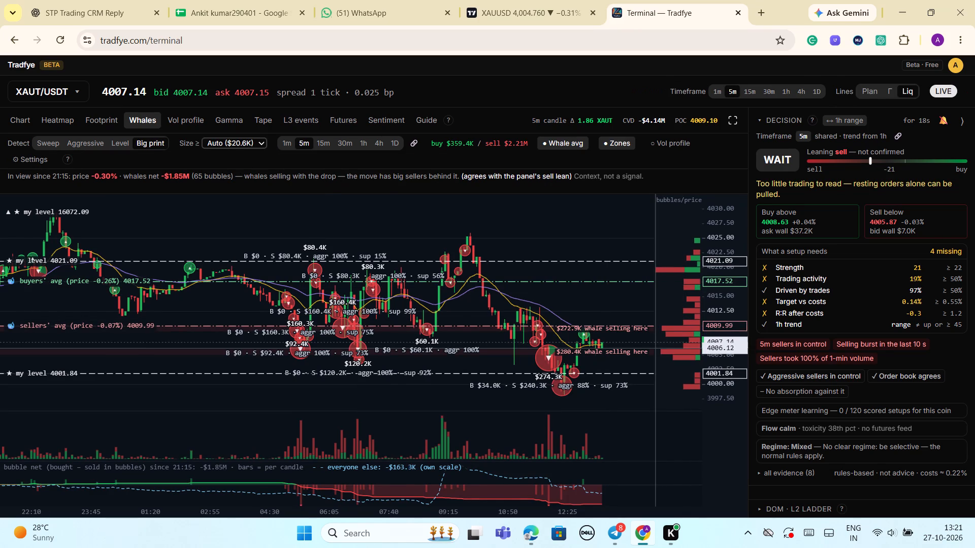
Examine the XAUT/USDT whale prints close up from about 08:35 onward, and reset the manual price scale to live.
scroll(656, 348, "up", 2)
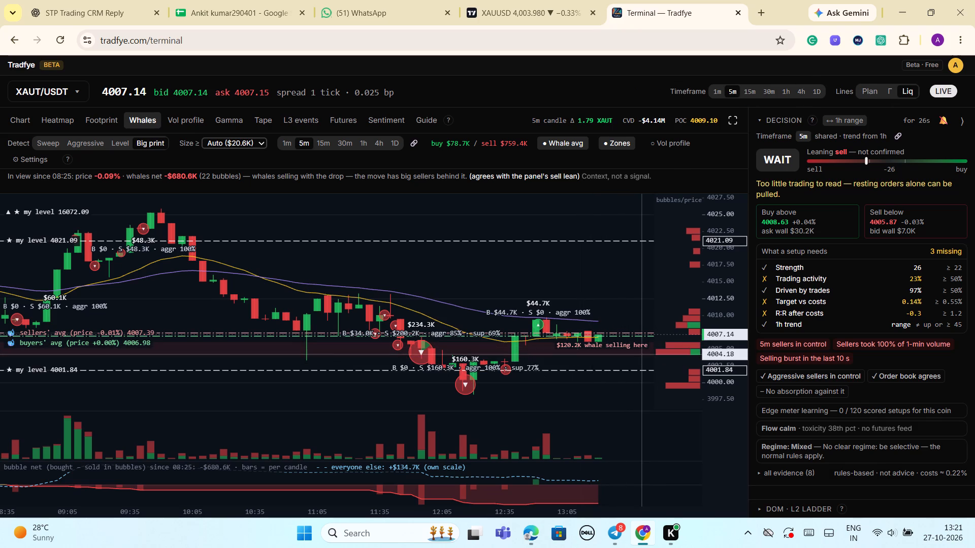
left_click_drag(718, 386, 721, 375)
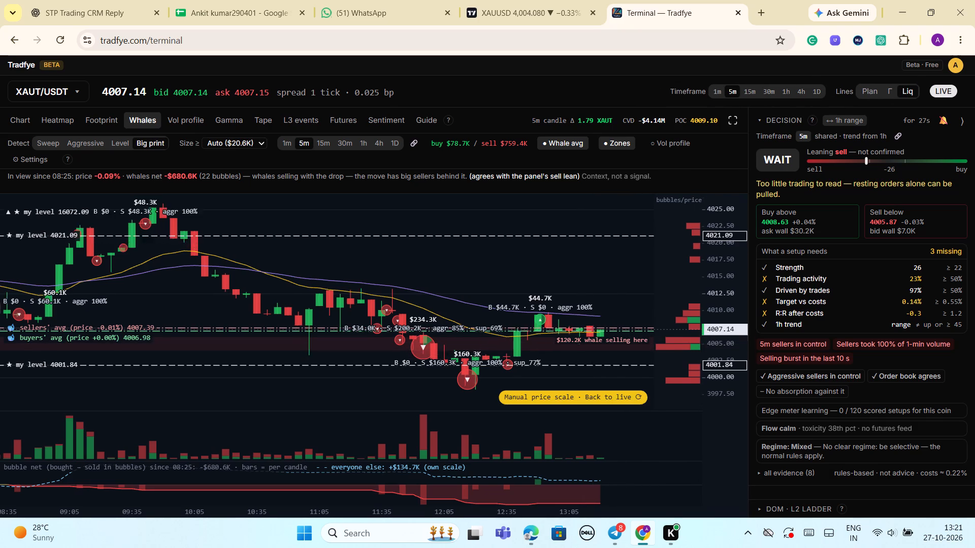
left_click_drag(721, 375, 688, 402)
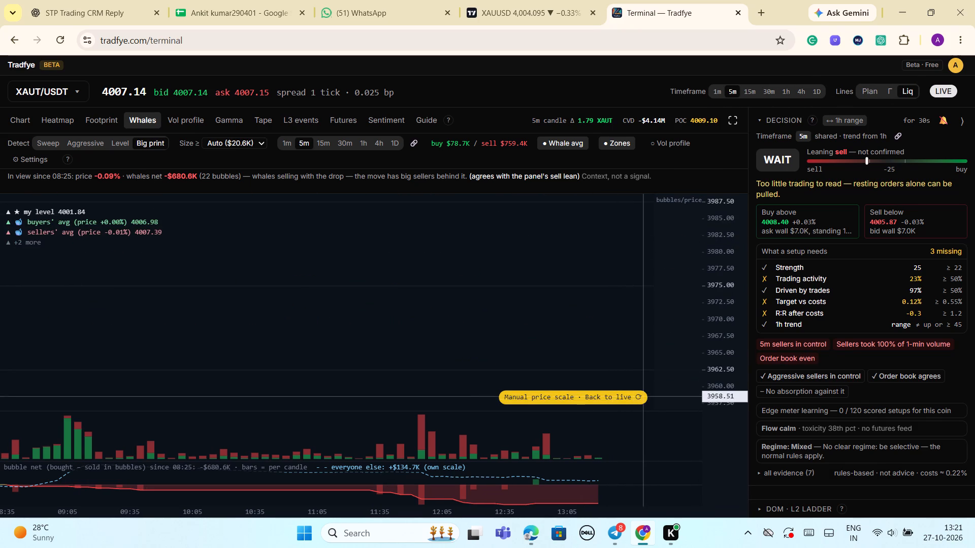
left_click(643, 396)
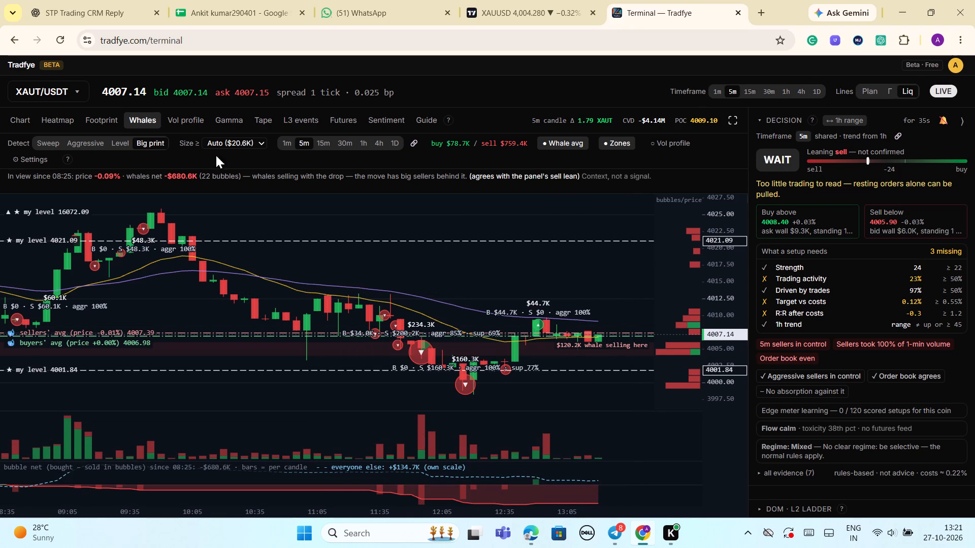
Examine the XAUT/USDT order book heatmap, from the latest minute out to several hours of bubbles, volume and CVD.
left_click(53, 121)
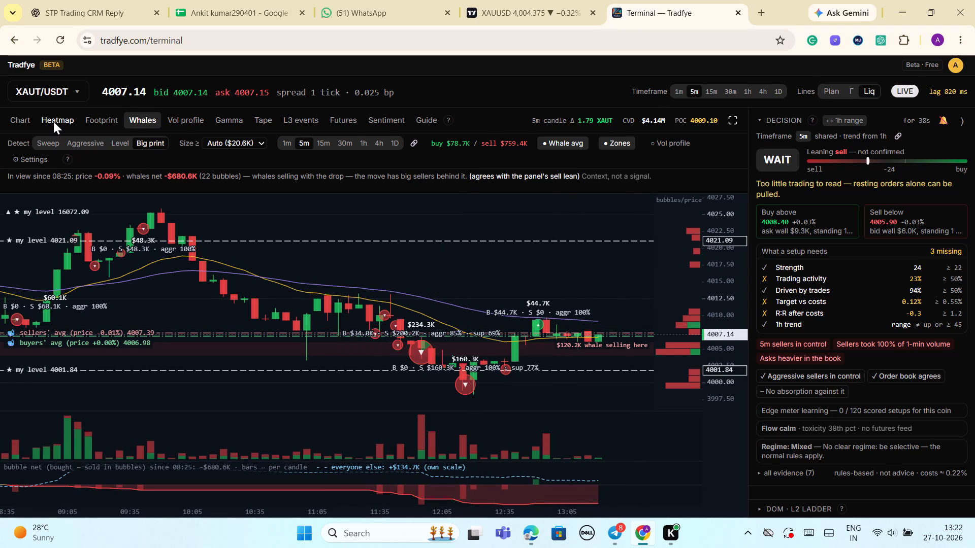
scroll(494, 315, "up", 2)
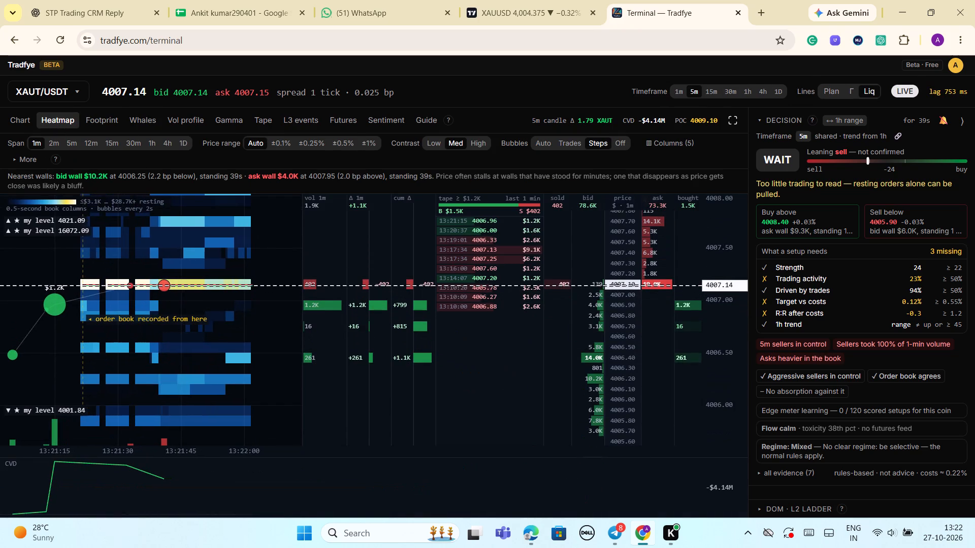
scroll(447, 326, "down", 1)
scroll(358, 312, "down", 3)
scroll(128, 358, "down", 2)
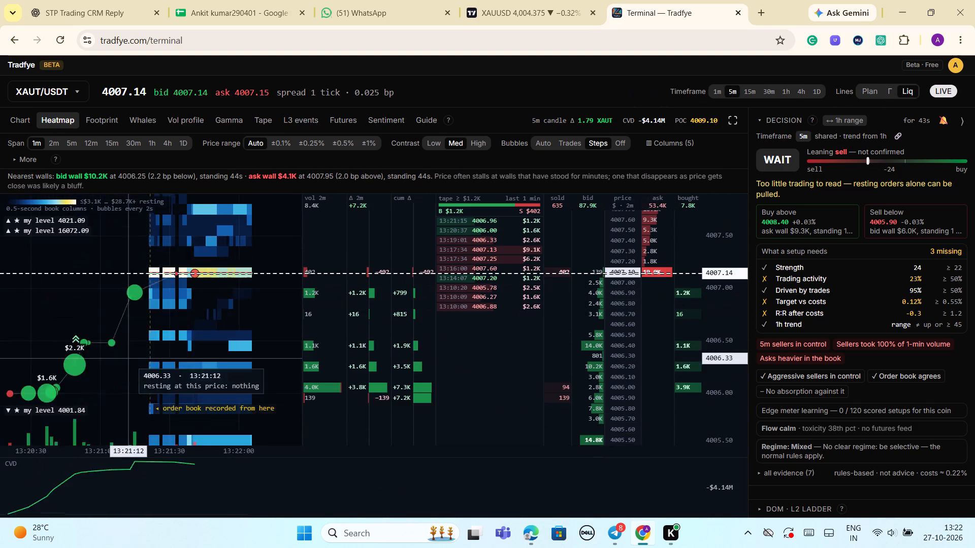
scroll(133, 351, "down", 5)
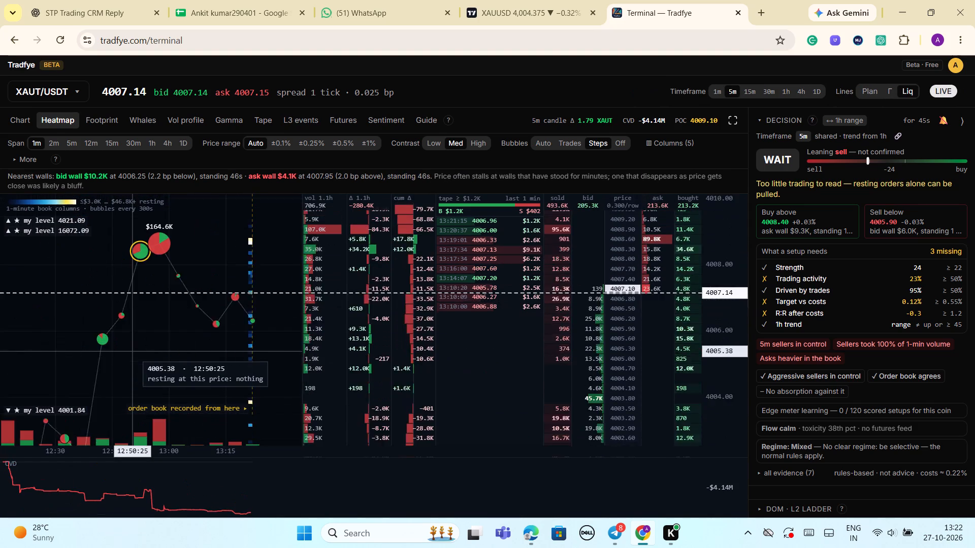
scroll(133, 351, "down", 3)
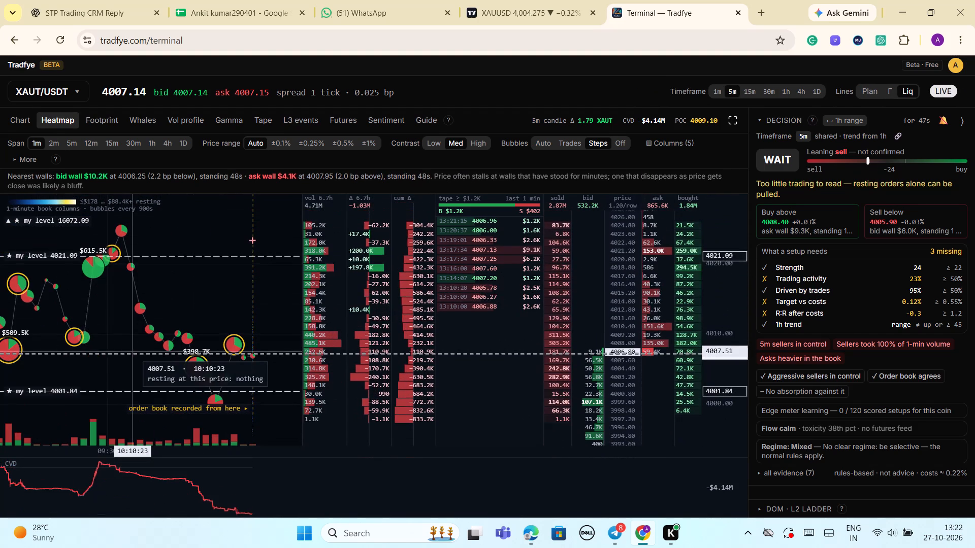
scroll(133, 351, "up", 1)
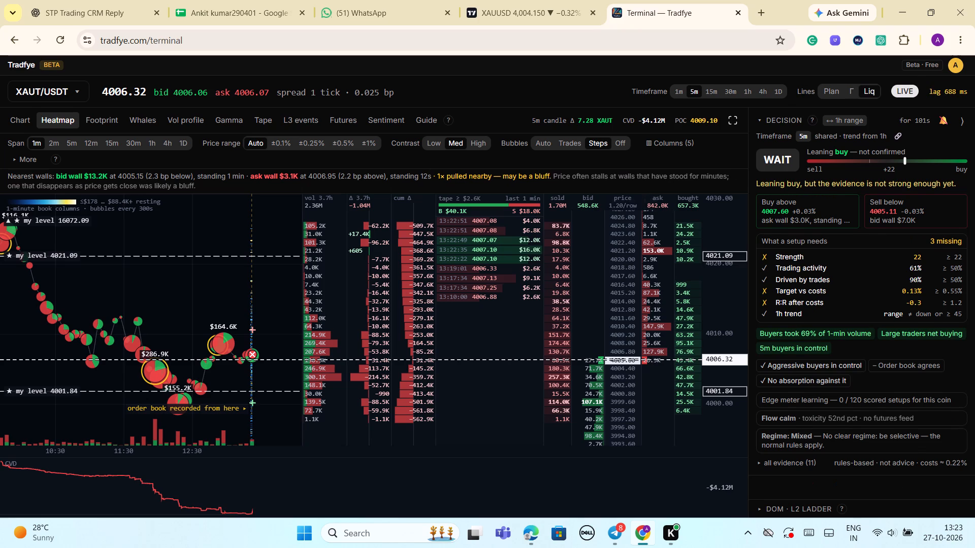
Set the XAUT/USDT heatmap span to 1m and return the chart to the live view.
left_click(31, 144)
scroll(296, 355, "up", 5)
left_click_drag(275, 327, 301, 280)
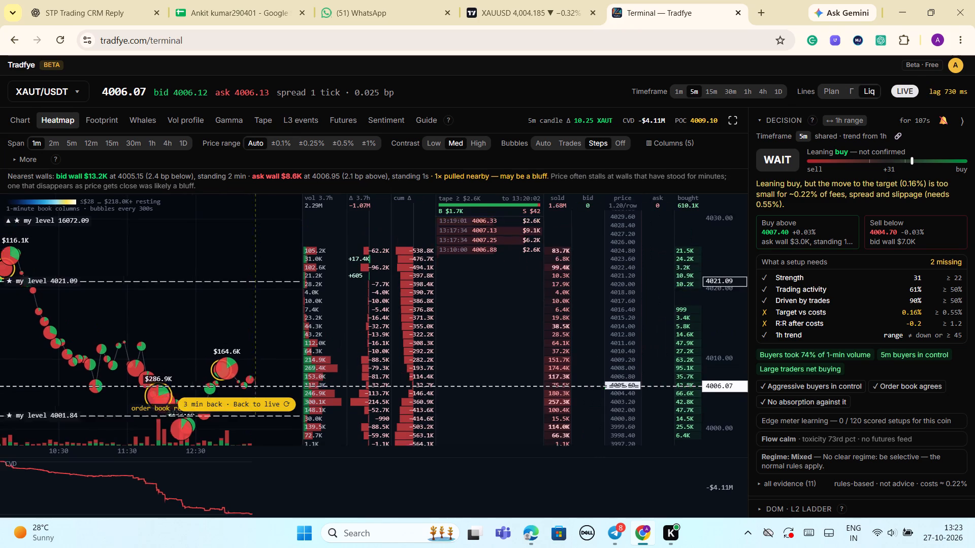
left_click(287, 406)
Examine the last minute of the XAUT/USDT heatmap, its resting orders, trade bubbles and price-level columns, returning to live after moving back.
left_click_drag(291, 364, 307, 371)
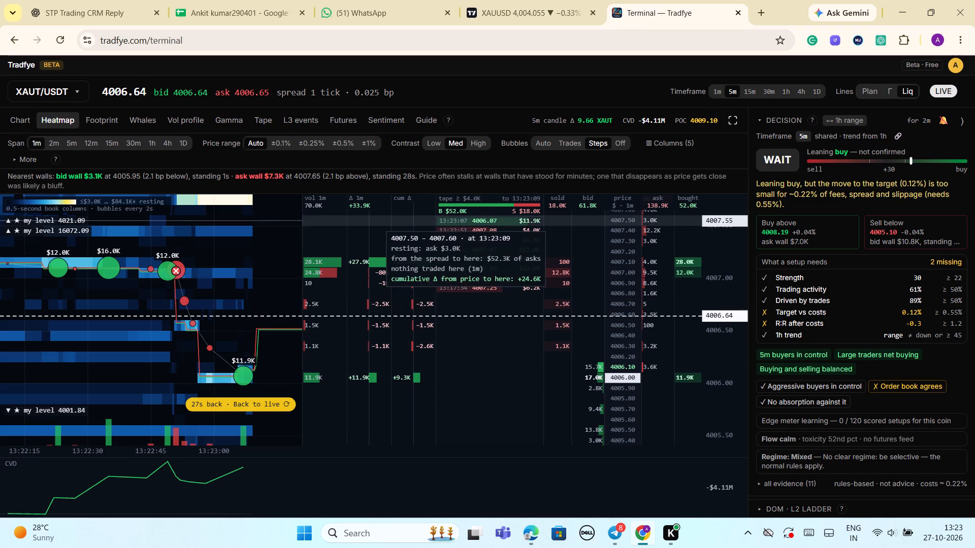
scroll(505, 229, "up", 2)
scroll(296, 357, "up", 1)
left_click(285, 404)
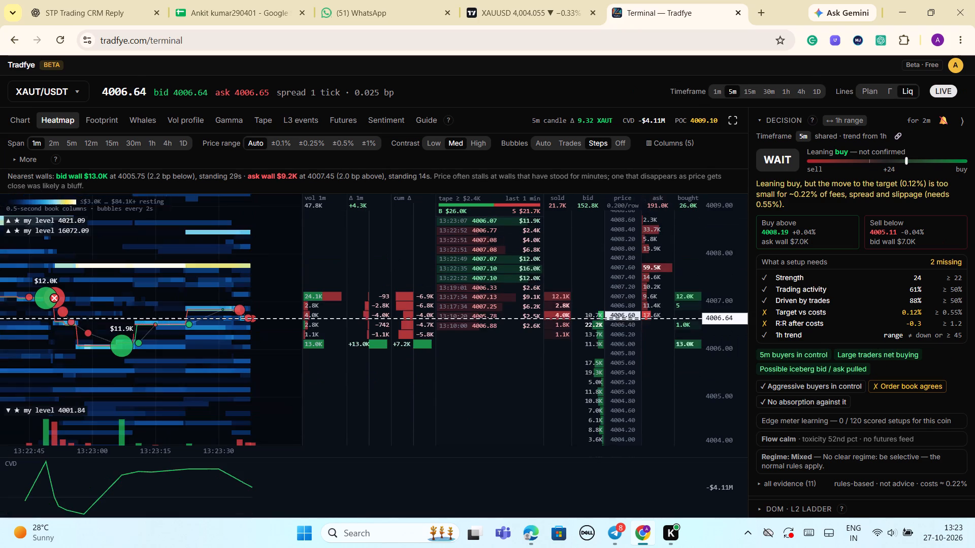
scroll(259, 450, "up", 2)
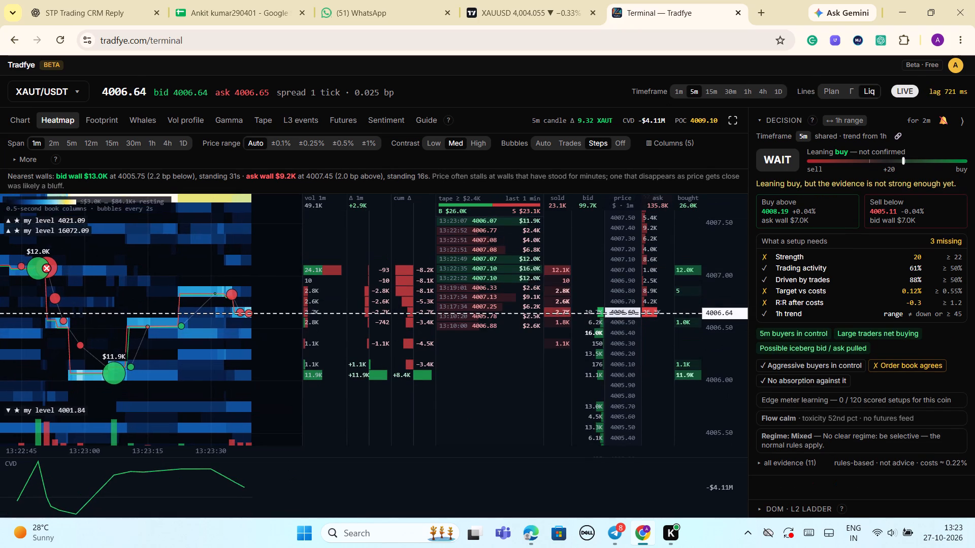
scroll(259, 450, "up", 5)
scroll(257, 330, "up", 2)
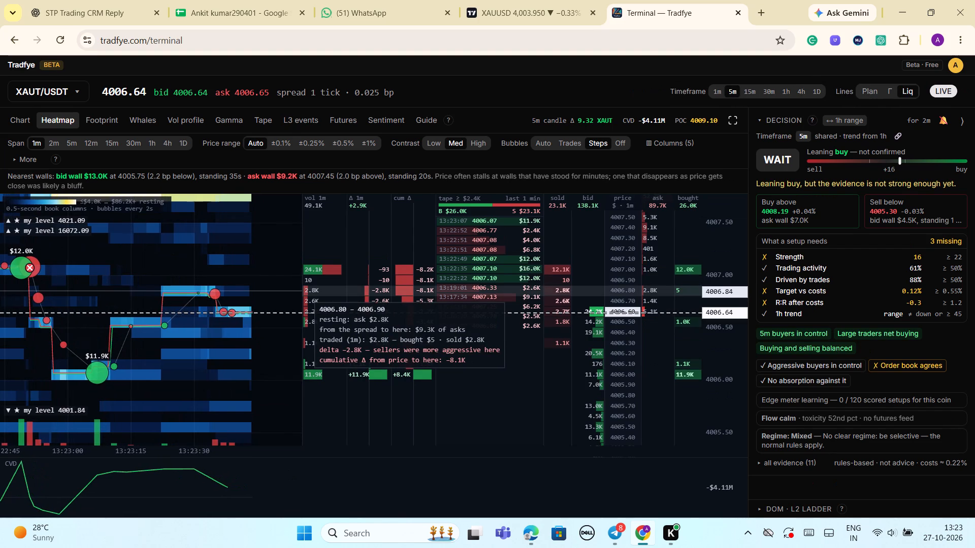
scroll(304, 292, "up", 2)
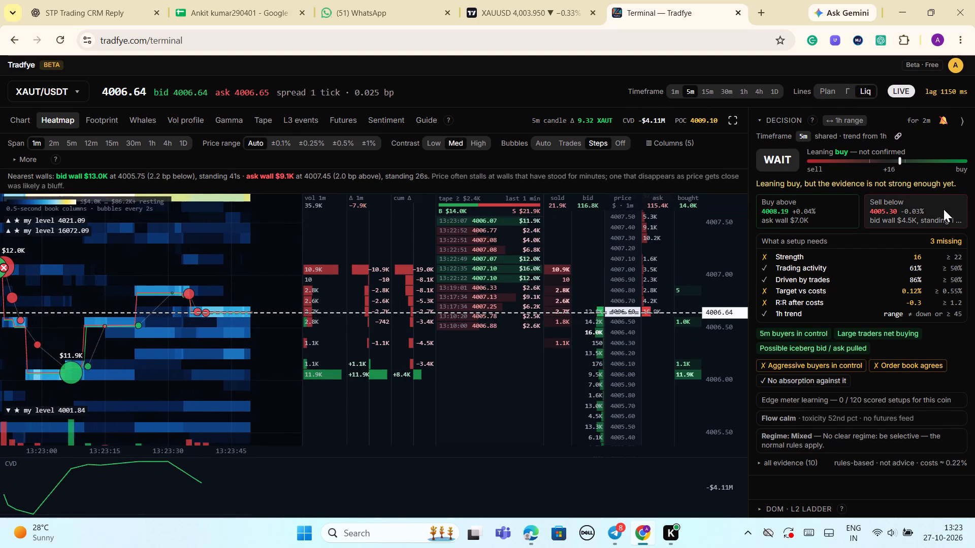
Open the XAUT/USDT trade tape and examine the latest buy and sell prints by time, price, size and notional.
left_click(264, 125)
scroll(403, 283, "up", 2)
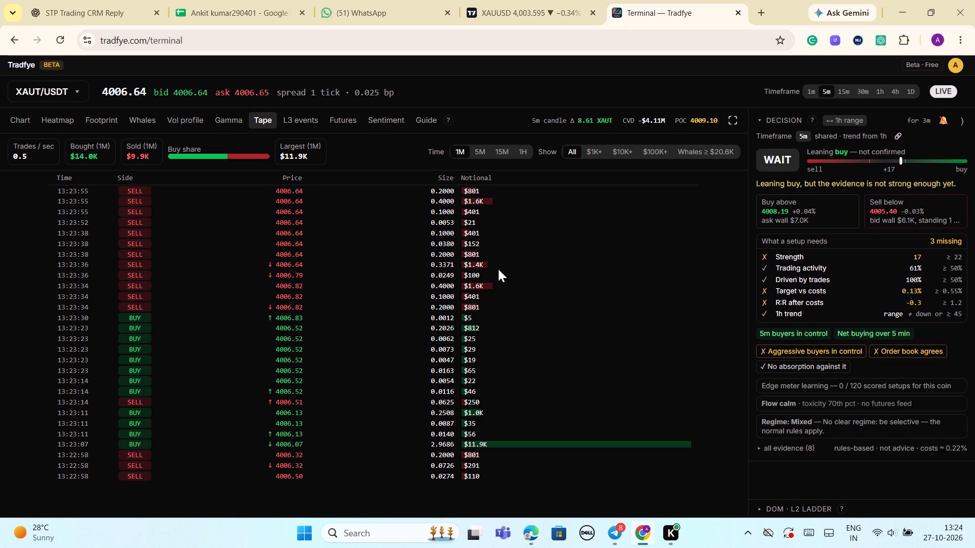
scroll(498, 269, "up", 1)
scroll(242, 235, "up", 1)
scroll(253, 245, "down", 2)
scroll(267, 248, "up", 2)
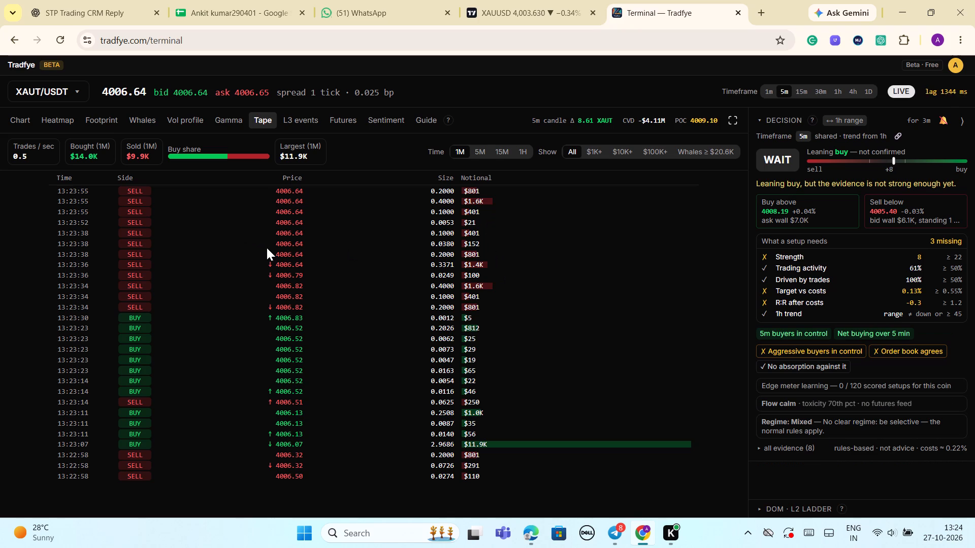
scroll(273, 247, "up", 1)
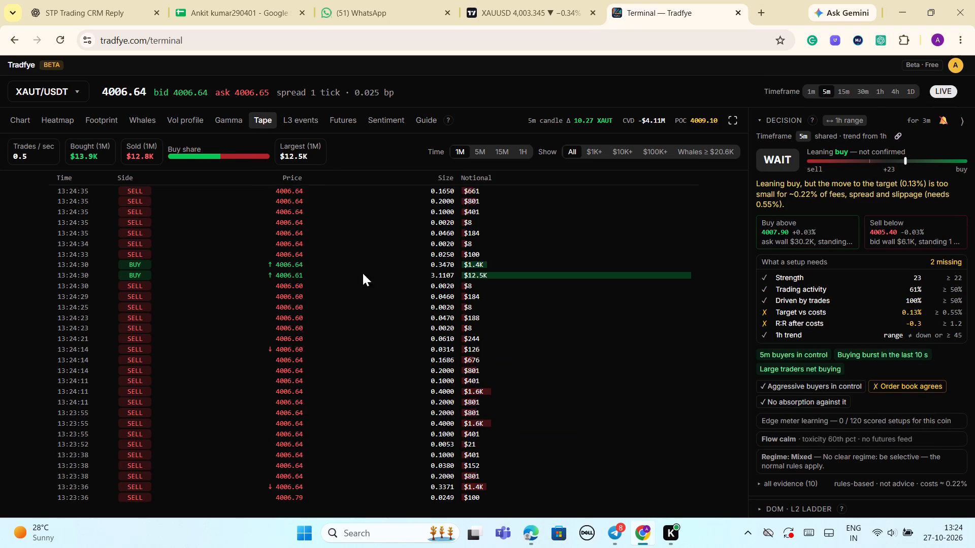
scroll(311, 256, "up", 5)
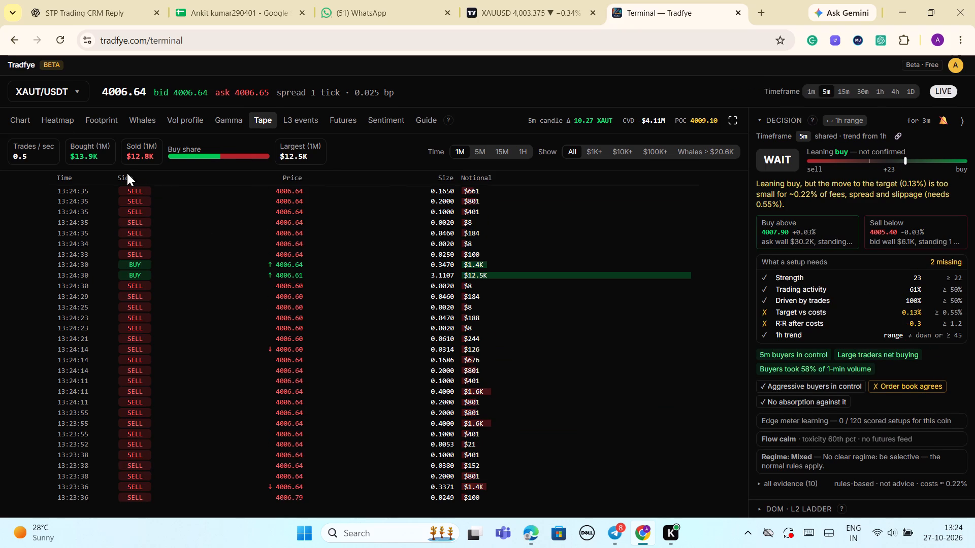